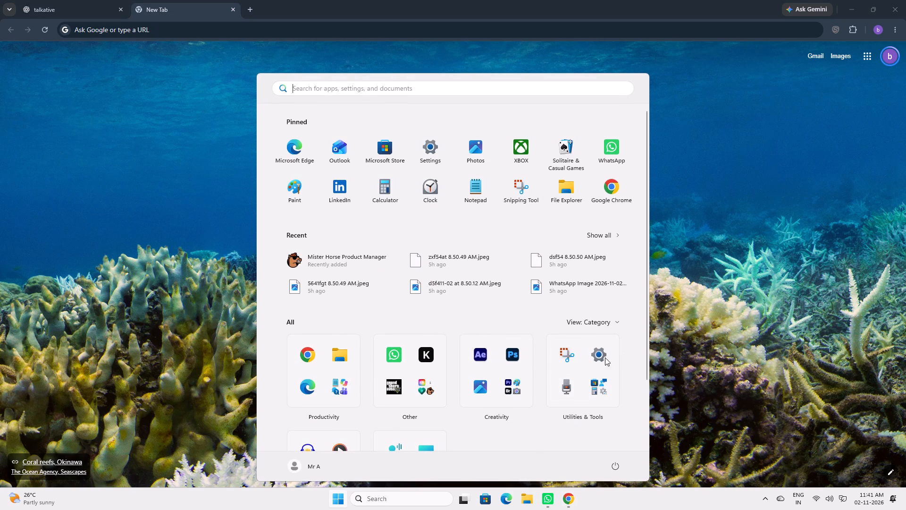
left_click(487, 357)
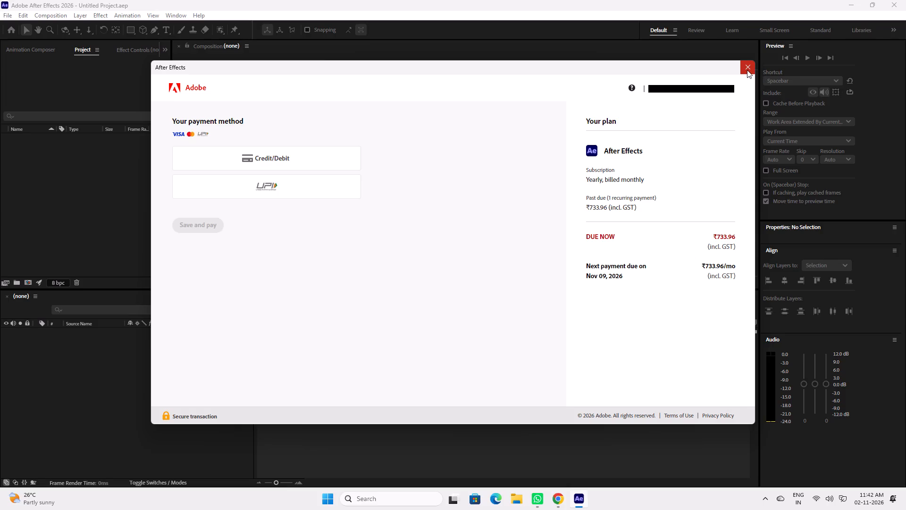
left_click(747, 70)
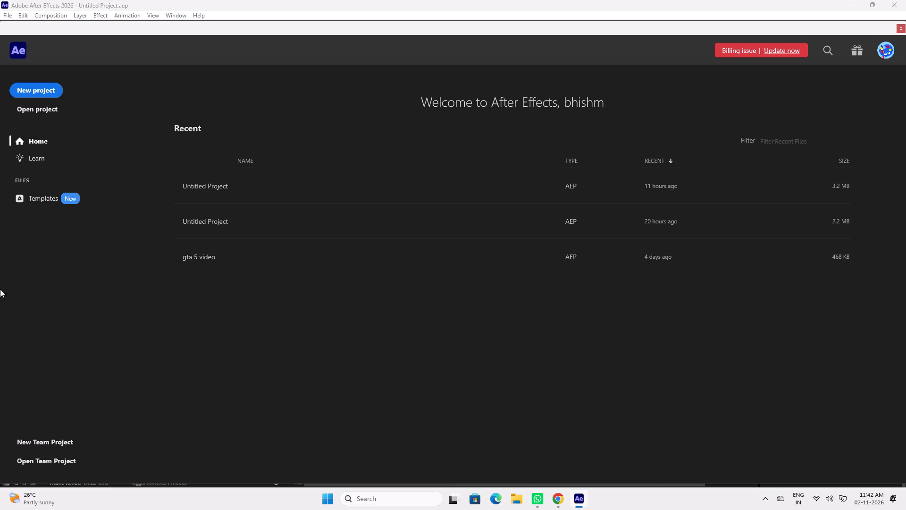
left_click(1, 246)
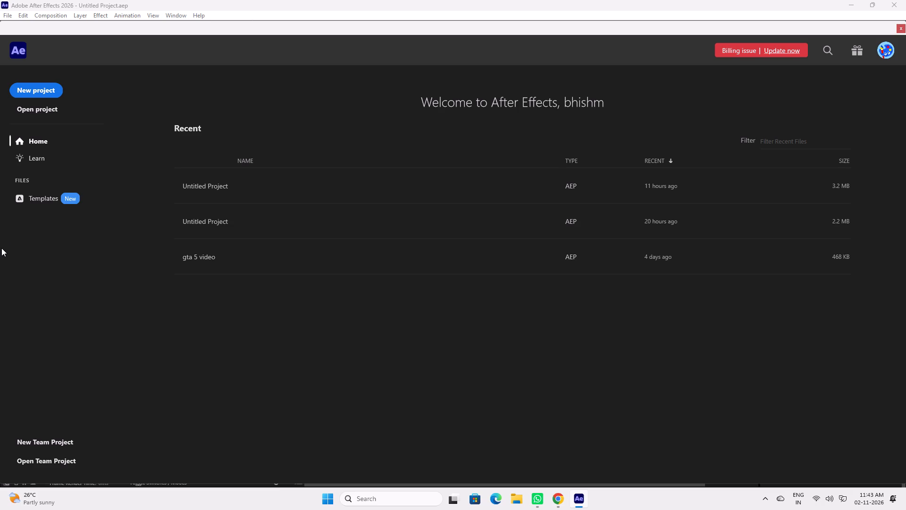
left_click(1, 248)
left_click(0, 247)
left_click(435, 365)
Switch to File Explorer and delete the two application-receipt PDFs and six document-scan JPEGs from today's files in Downloads.
left_click(516, 501)
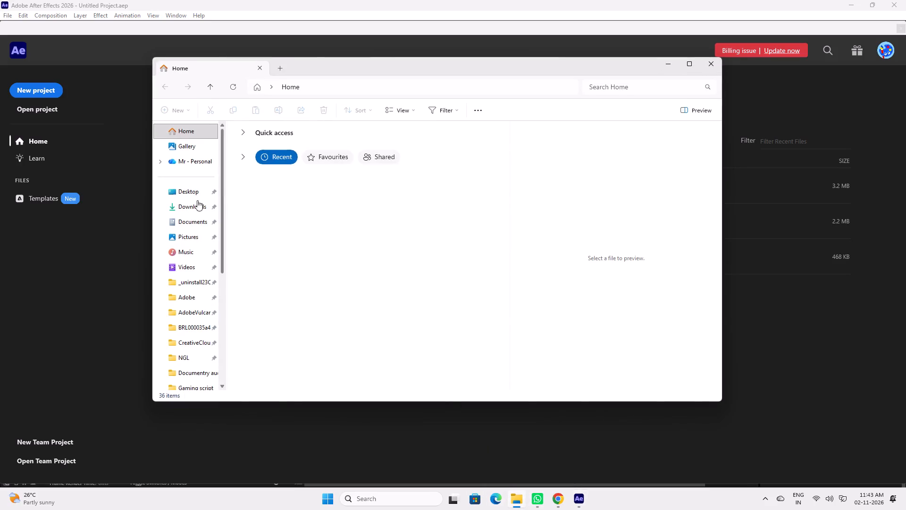
left_click(191, 200)
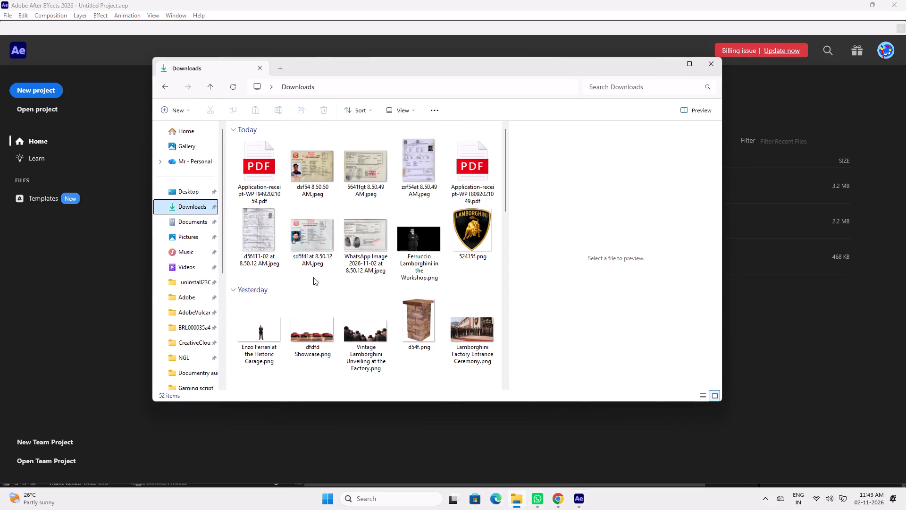
left_click_drag(233, 156, 479, 182)
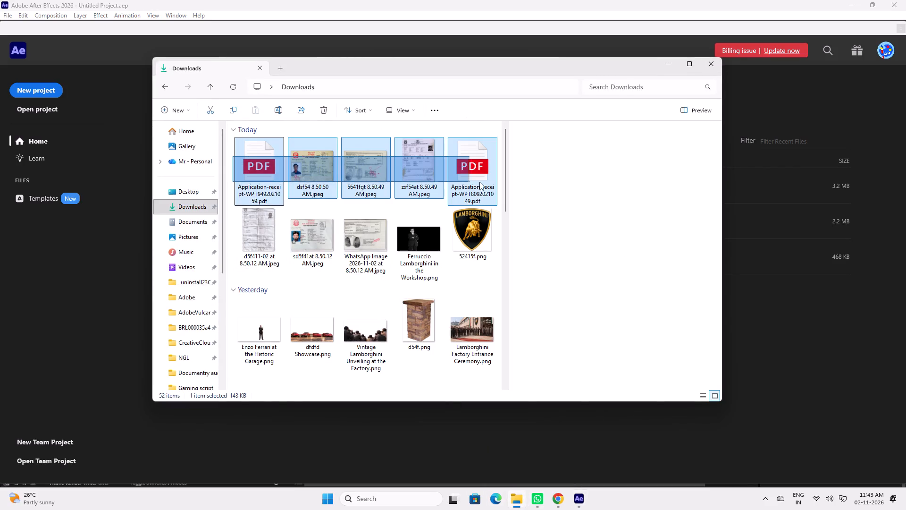
left_click_drag(479, 182, 480, 182)
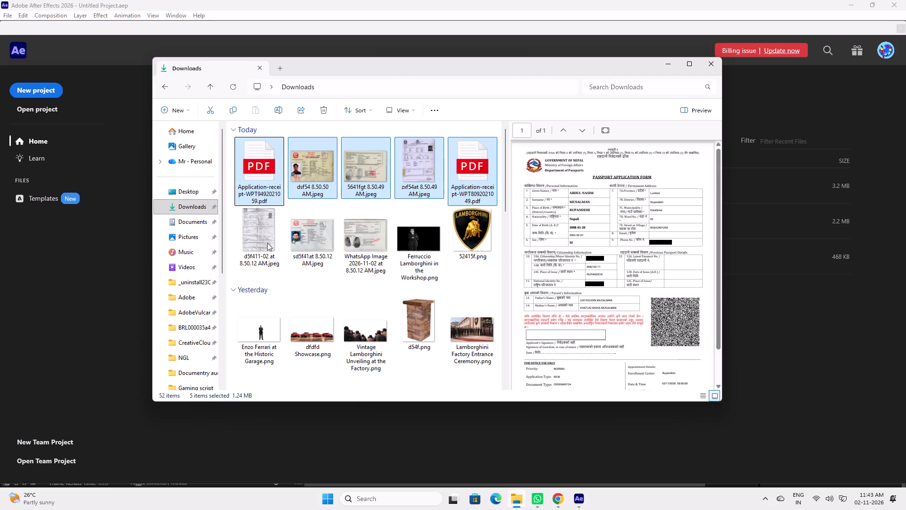
left_click(262, 241, "ctrl")
left_click(296, 238, "ctrl")
left_click(363, 238, "ctrl")
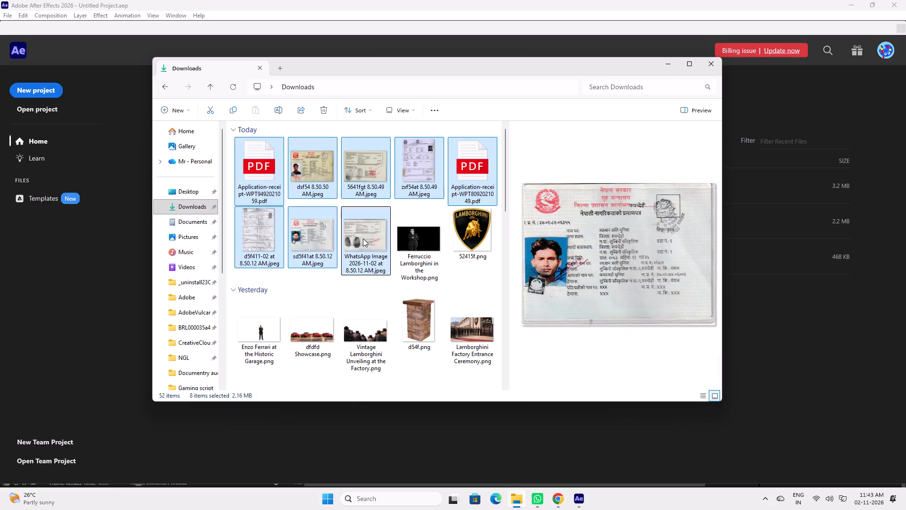
key("Delete")
Look through File Explorer's folder locations down to the drives under This PC.
scroll(163, 321, "down", 2)
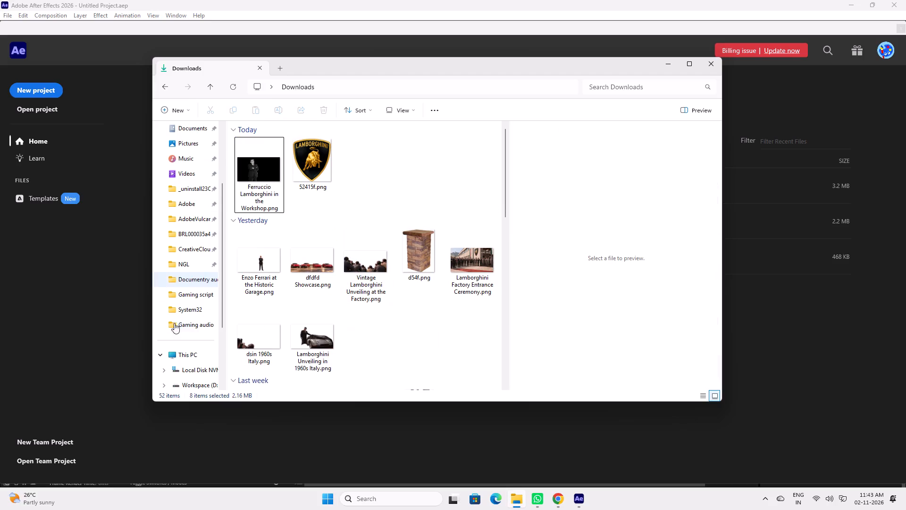
Browse Workspace (D:) to the Assets folder inside After Effects Autosave, Animation Composer, Packs.
scroll(192, 307, "down", 2)
left_click(194, 296)
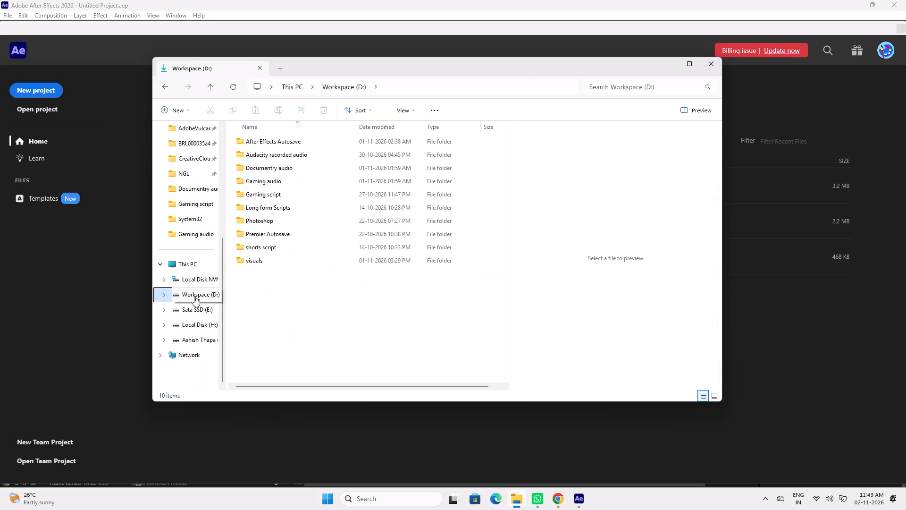
left_click(311, 283)
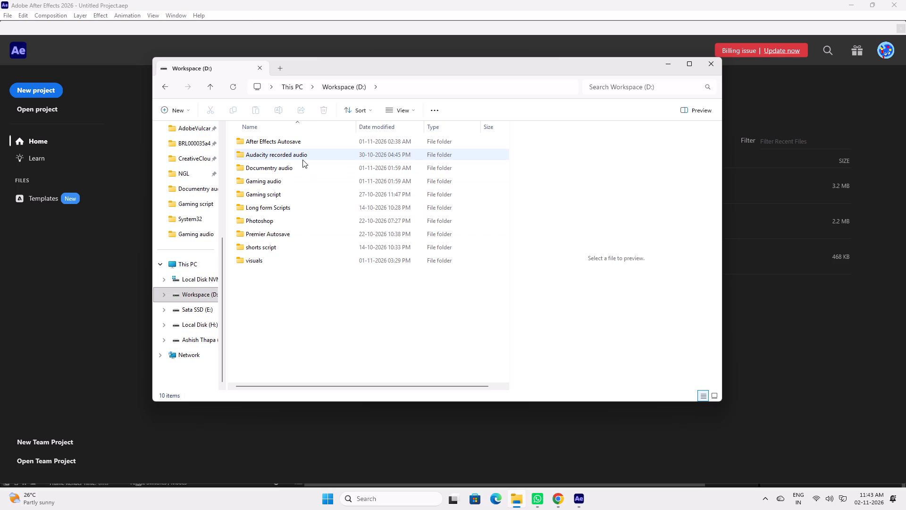
left_click(302, 148)
double_click(302, 142)
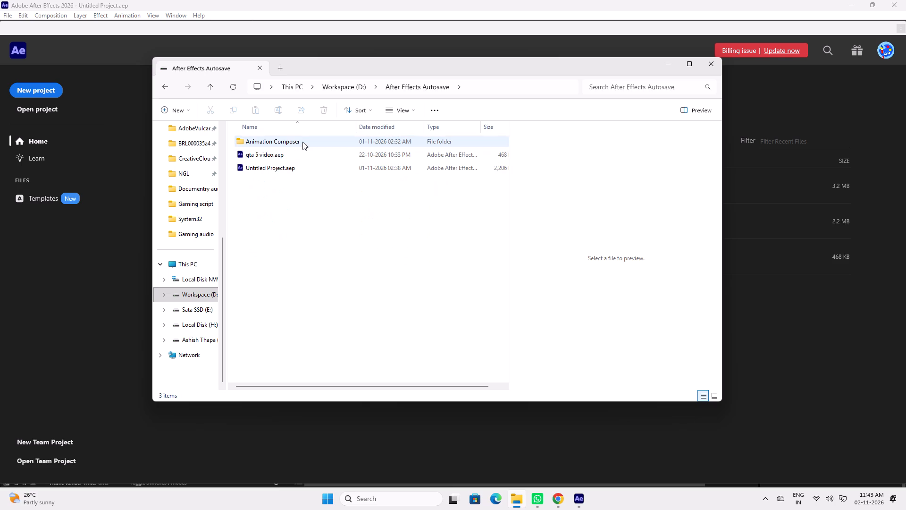
left_click(306, 209)
double_click(296, 146)
double_click(283, 142)
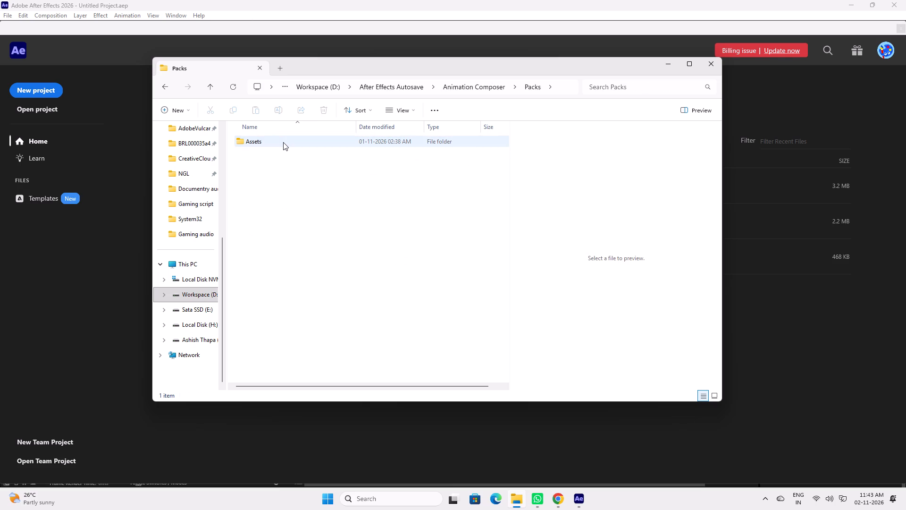
double_click(283, 142)
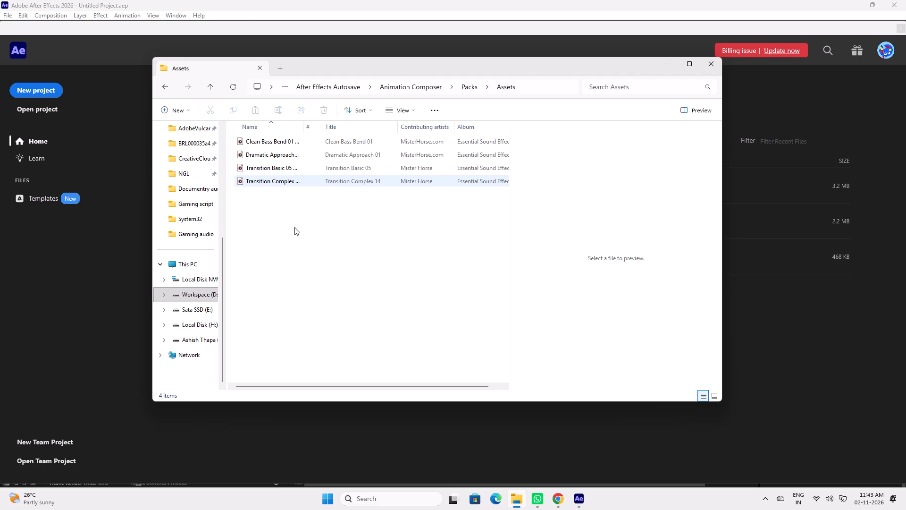
Play the Dramatic Approach 01 sound effect in Media Player, then close the player.
double_click(274, 157)
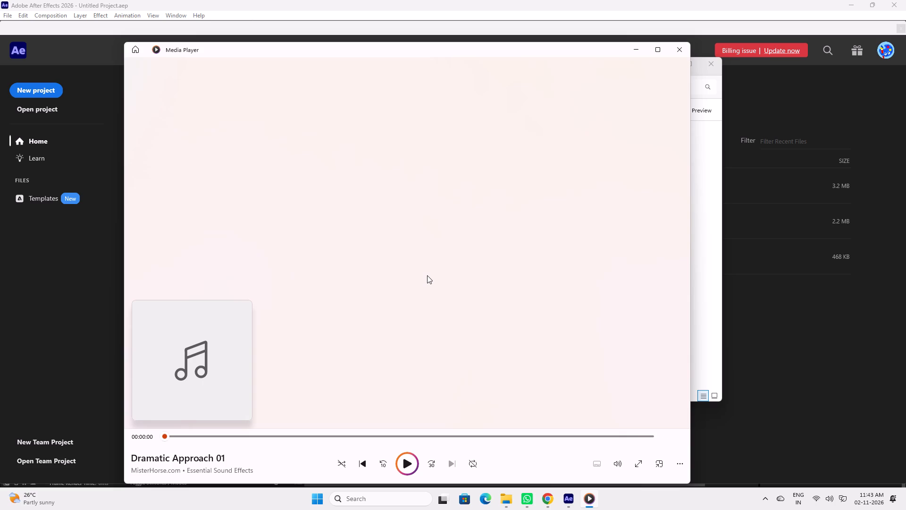
key("space")
left_click(680, 51)
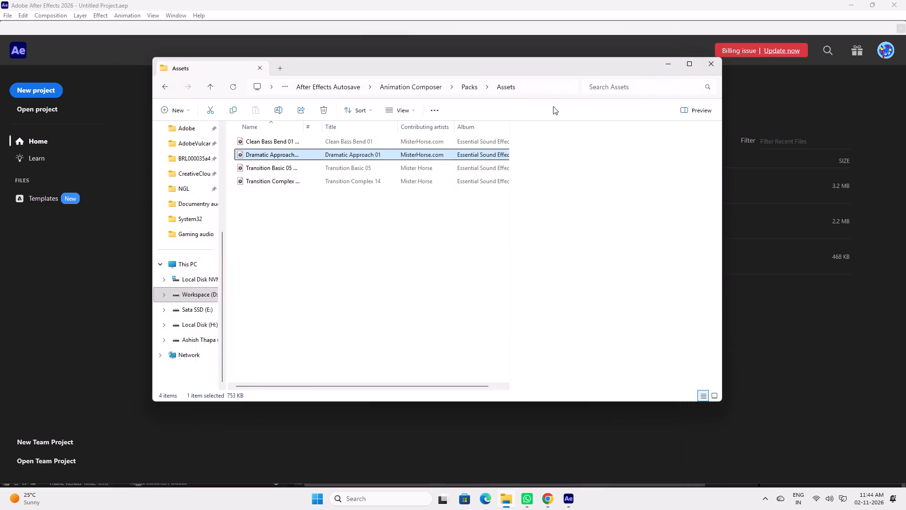
Return to the After Effects Autosave folder and check the gta 5 video and Untitled Project files.
left_click(210, 90)
left_click(210, 90)
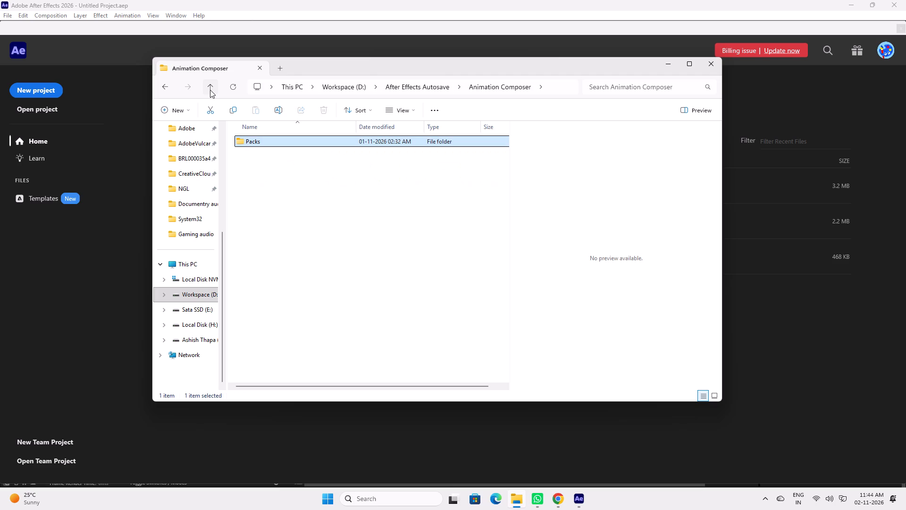
left_click(210, 90)
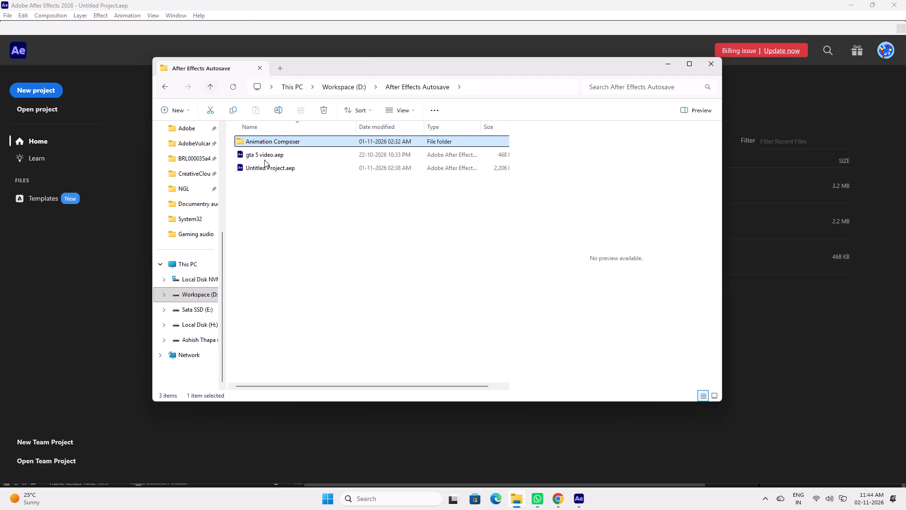
left_click(295, 165)
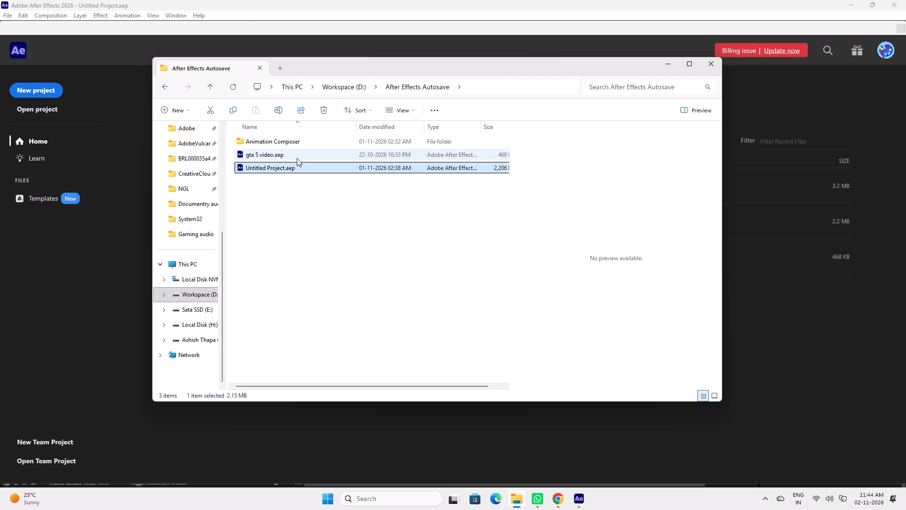
left_click(297, 158)
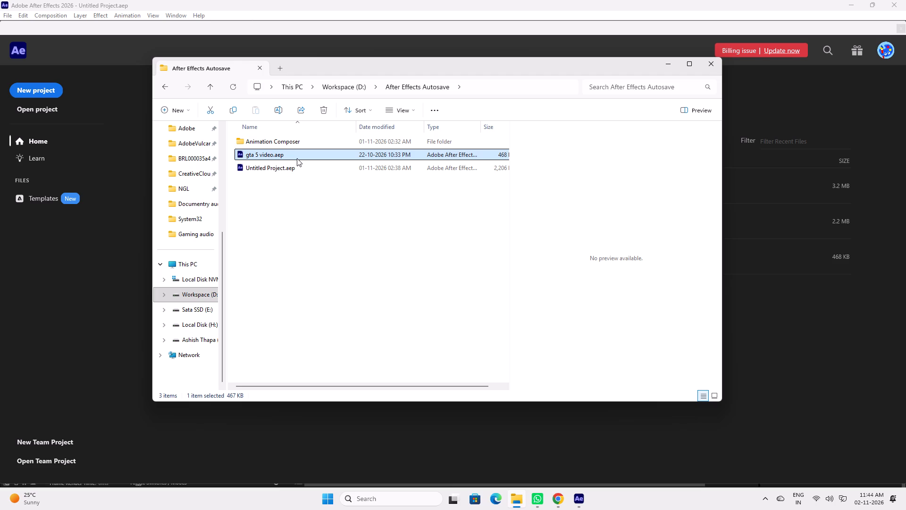
left_click(294, 180)
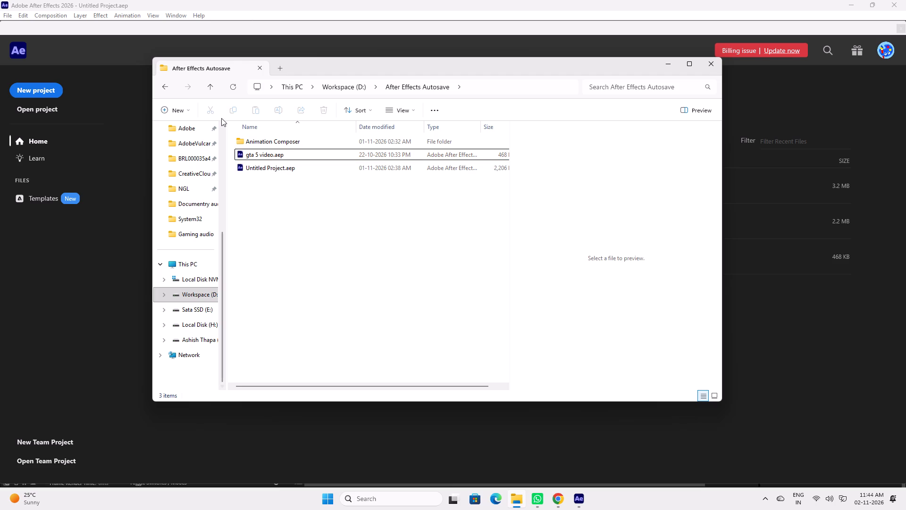
Check the contents of the Premier Autosave folder and the drives under This PC, then close File Explorer.
left_click(213, 91)
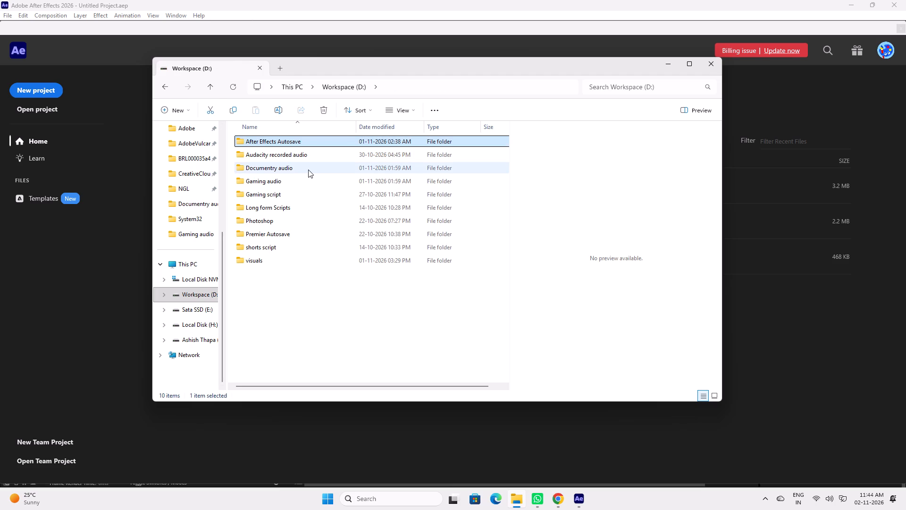
double_click(287, 232)
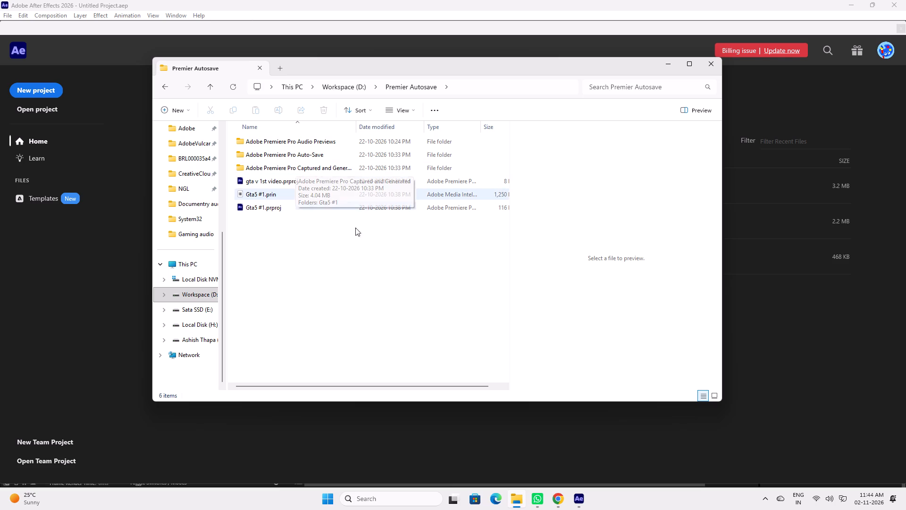
left_click(356, 256)
left_click(217, 90)
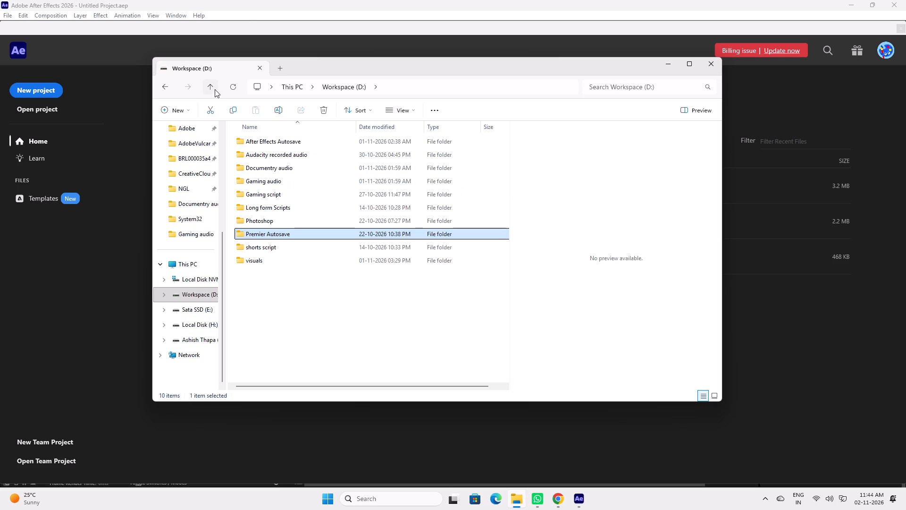
left_click(215, 89)
left_click(496, 276)
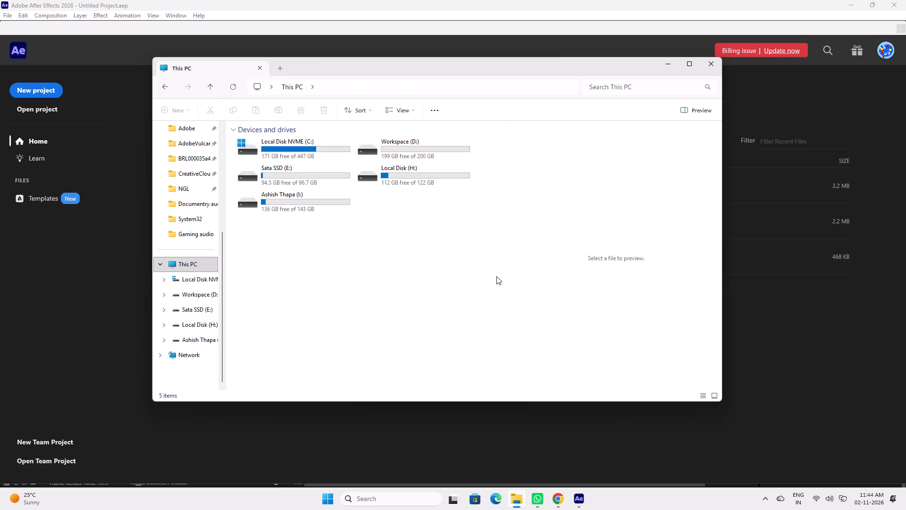
left_click(402, 268)
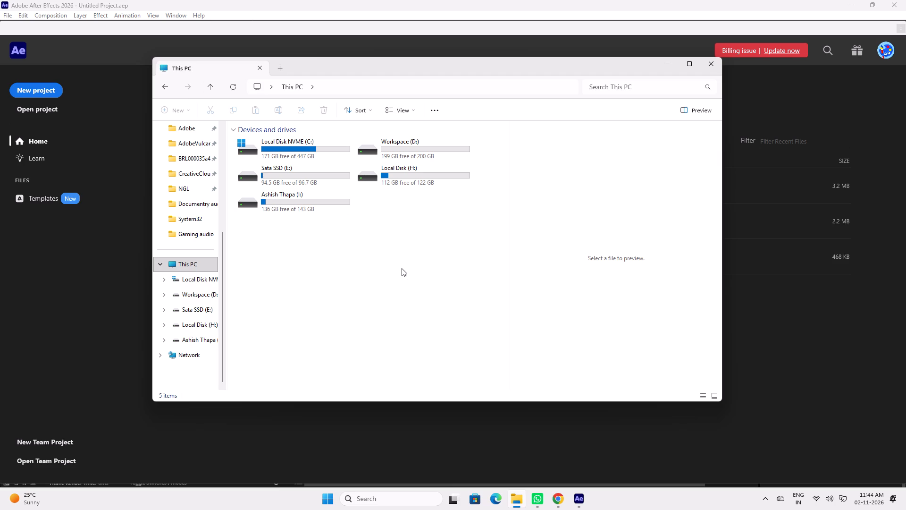
left_click(394, 267)
key("F5")
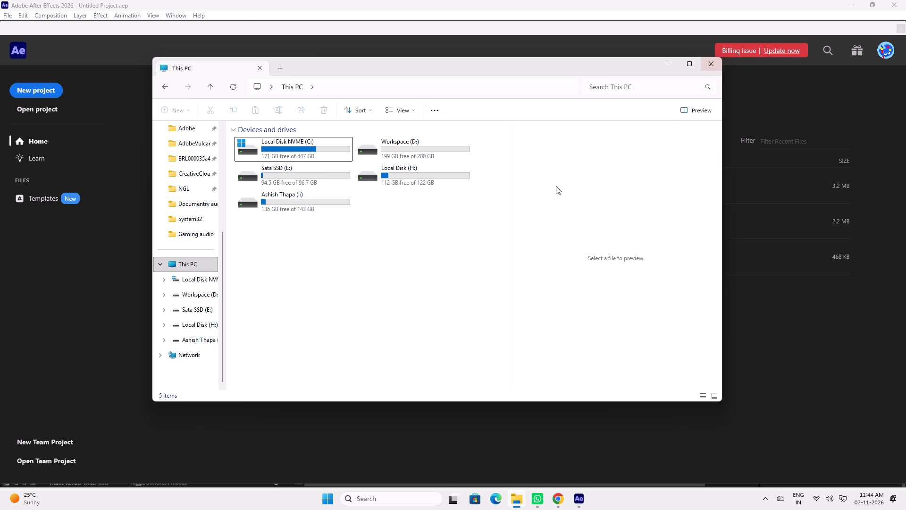
left_click(713, 67)
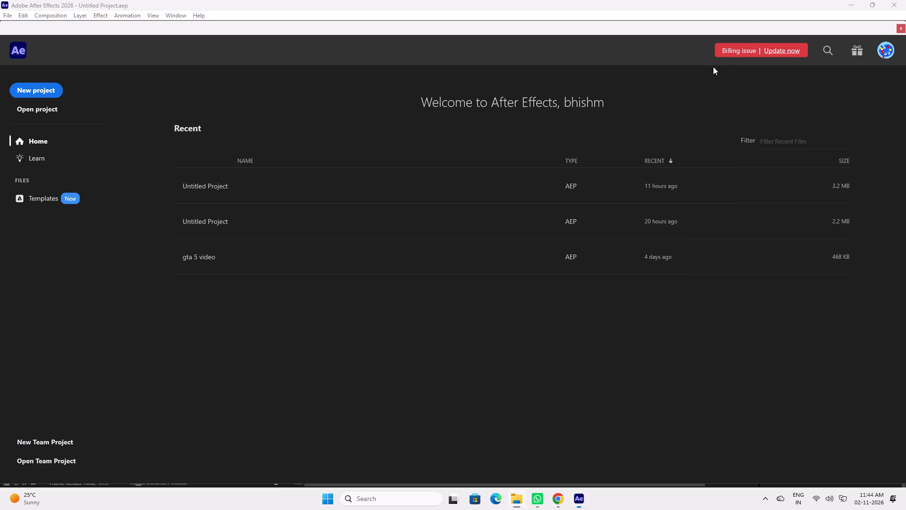
Open the 2.2 MB Untitled Project from the recent After Effects projects.
left_click(464, 336)
left_click(423, 223)
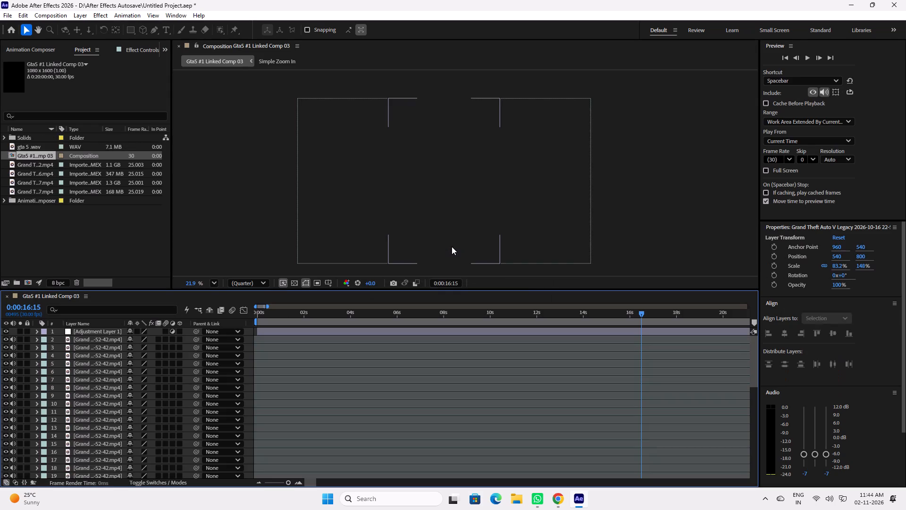
Preview the Gta5 #1 Linked Comp 03 composition from the start of its timeline.
left_click_drag(304, 313, 264, 319)
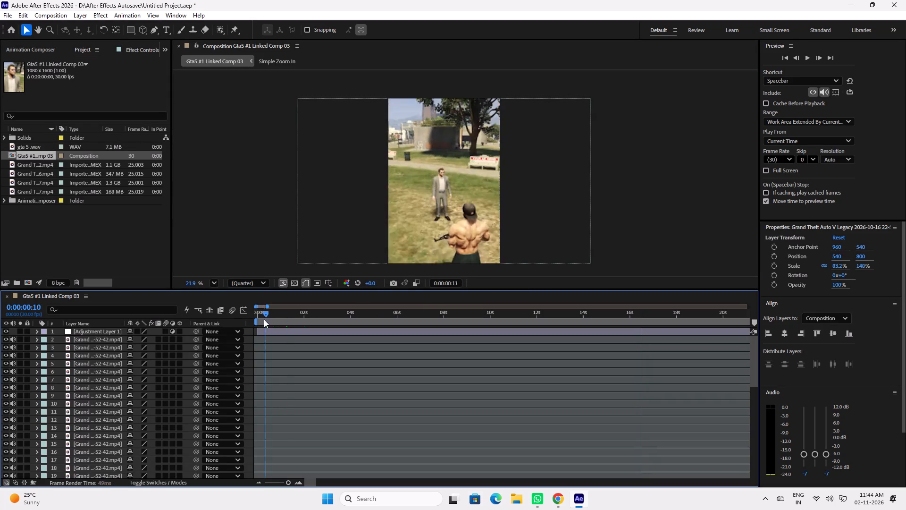
left_click_drag(264, 319, 235, 323)
key("space")
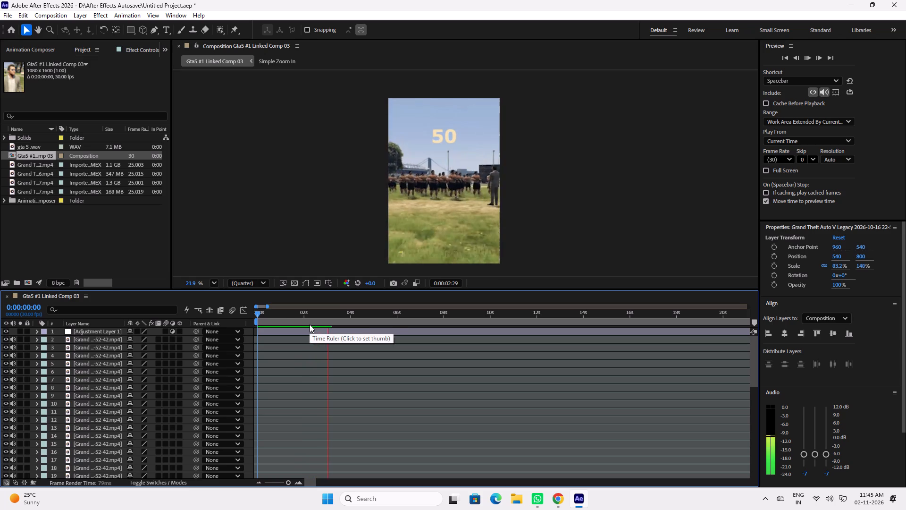
Replay the Gta5 #1 Linked Comp 03 composition from its start, check the section around 40 seconds, and return to the first frame.
key("space")
left_click_drag(285, 318, 246, 321)
key("space")
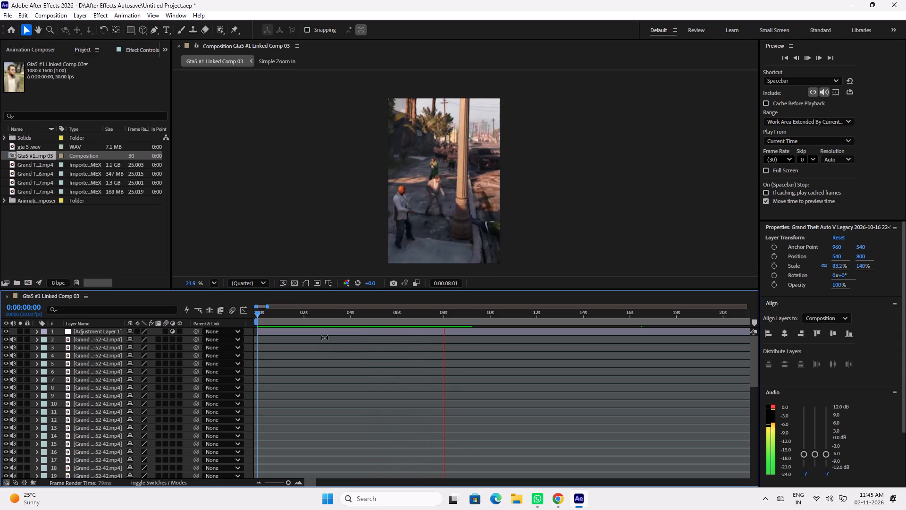
key("space")
left_click_drag(309, 319, 252, 322)
key("space")
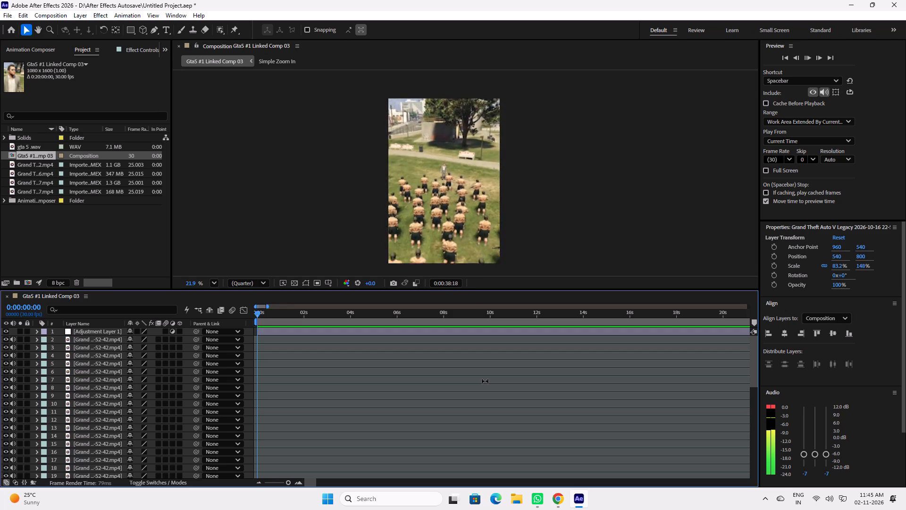
key("space")
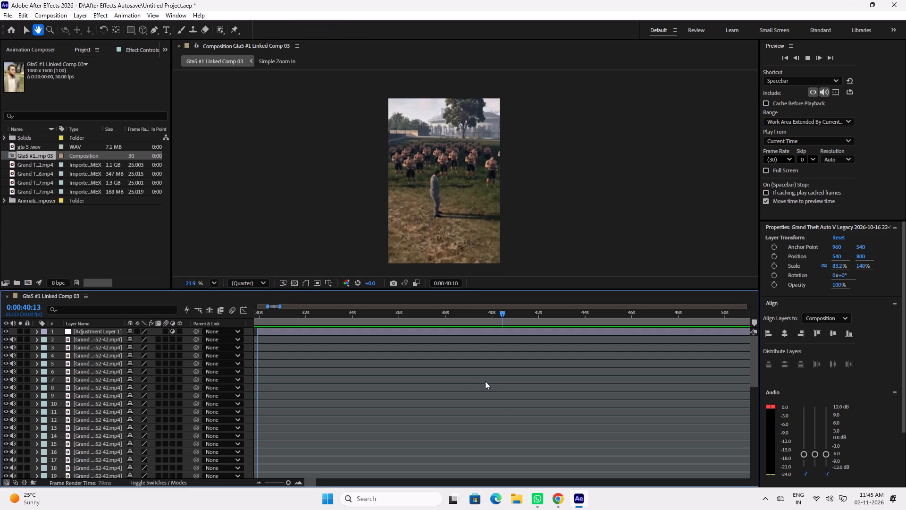
key("space")
key("space")
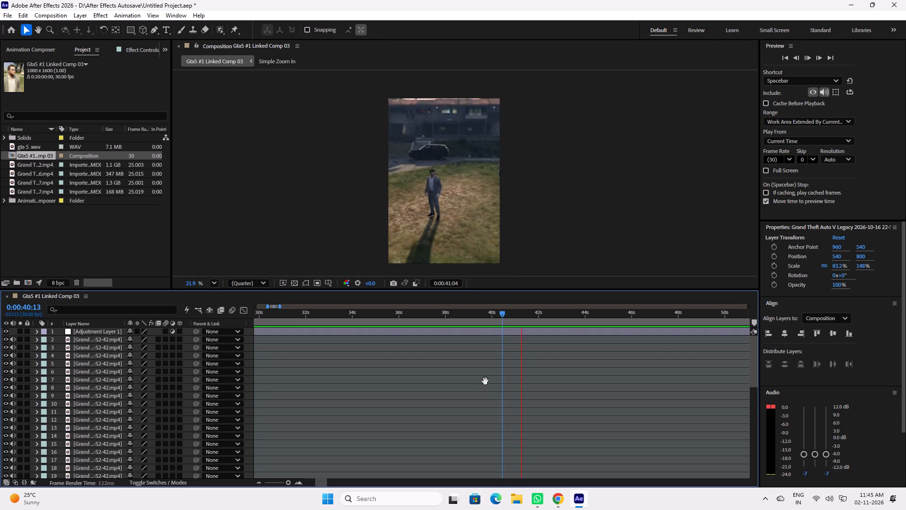
left_click_drag(304, 312, 240, 312)
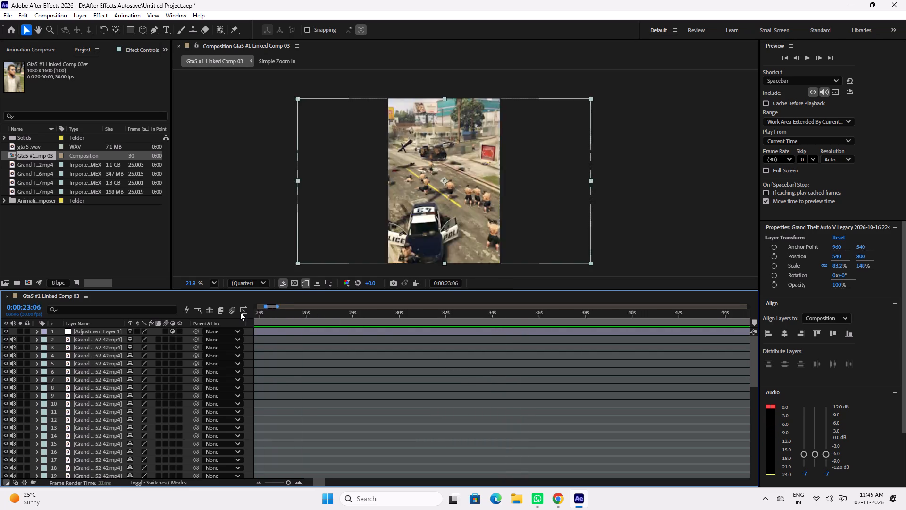
left_click_drag(240, 312, 254, 309)
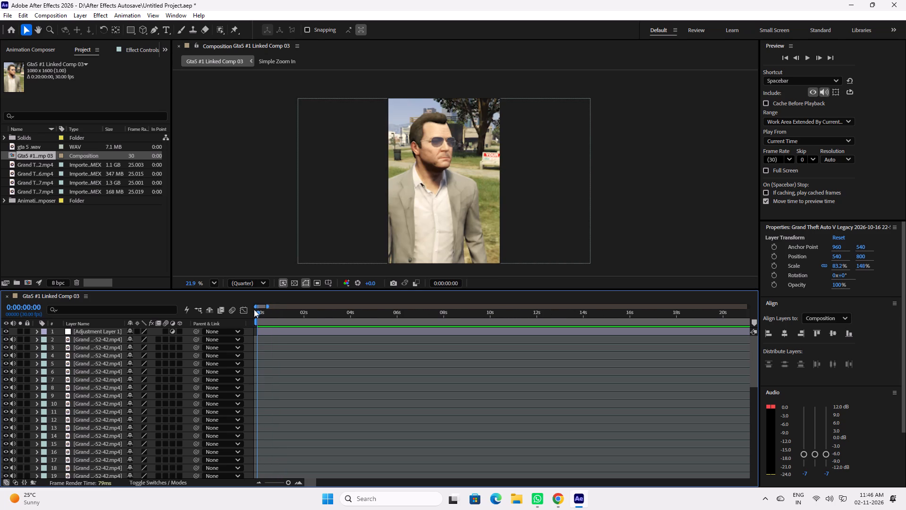
left_click_drag(254, 309, 253, 309)
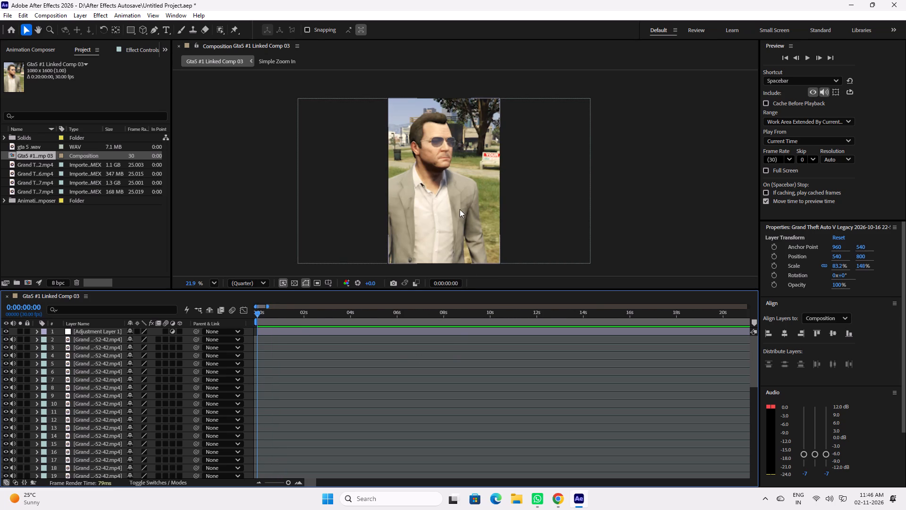
Change the Gta5 #1 Linked Comp 03 composition size to 1920 px wide by 1080 px high.
scroll(446, 223, "down", 5)
scroll(426, 369, "up", 3)
key("ctrl+k")
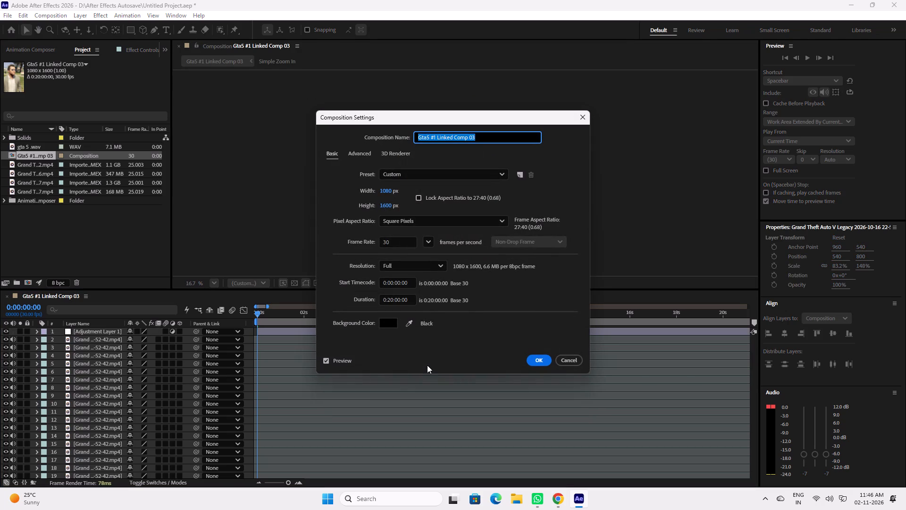
left_click(388, 207)
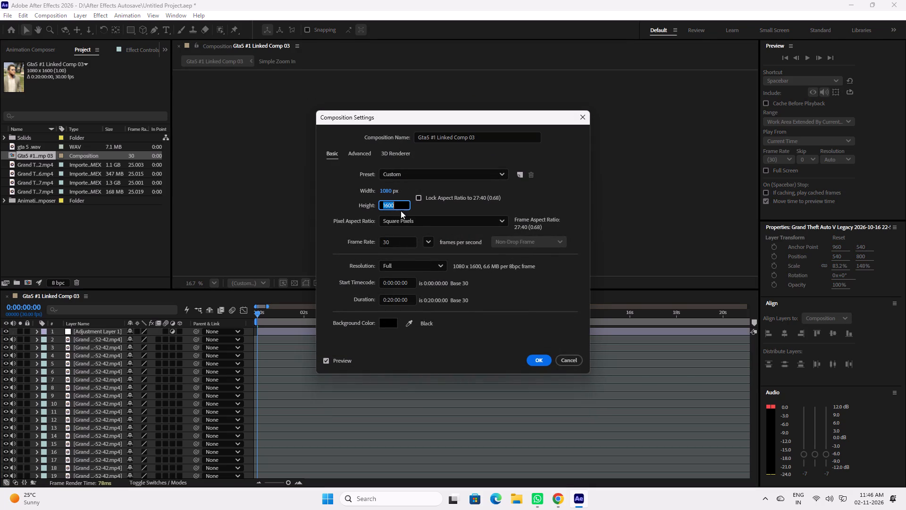
type("1080")
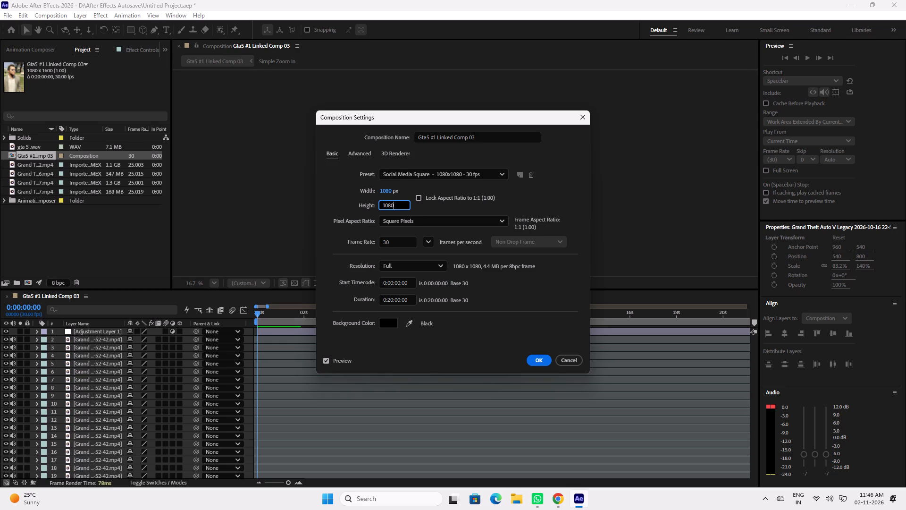
left_click(390, 191)
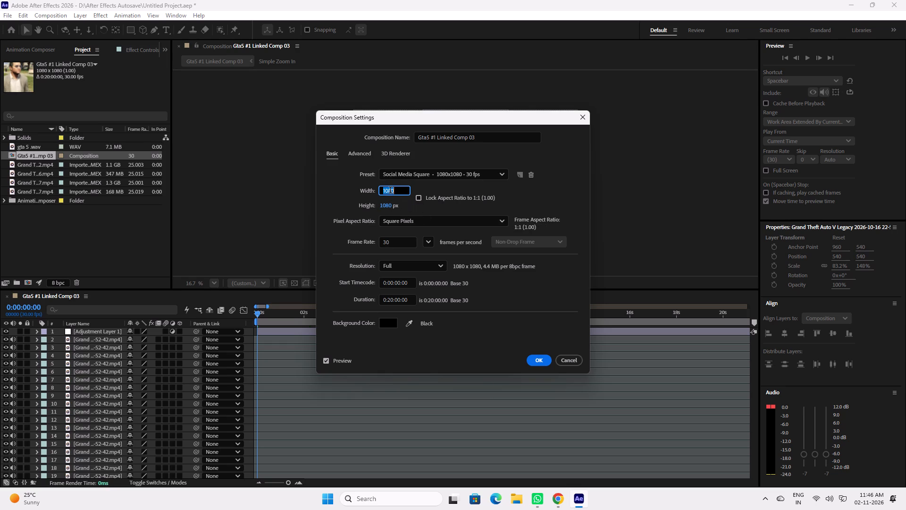
type("1960")
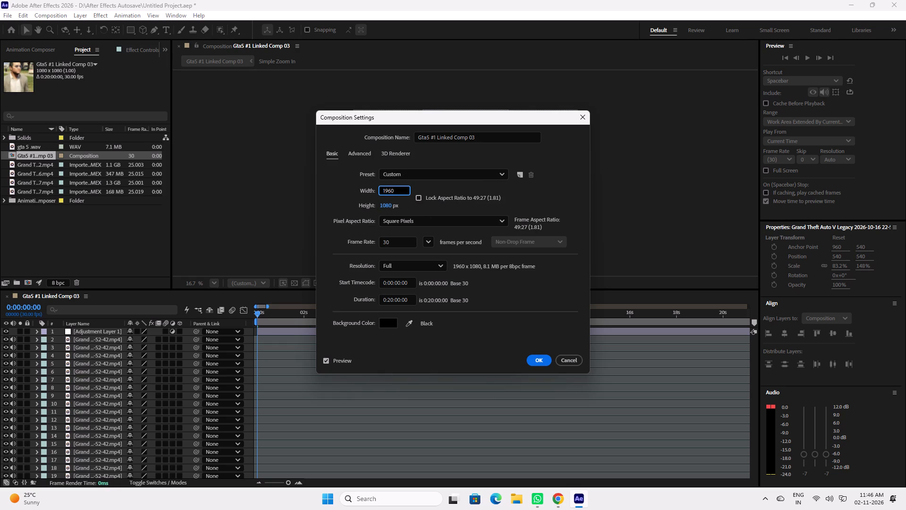
key("BackSpace")
key("BackSpace")
type("20")
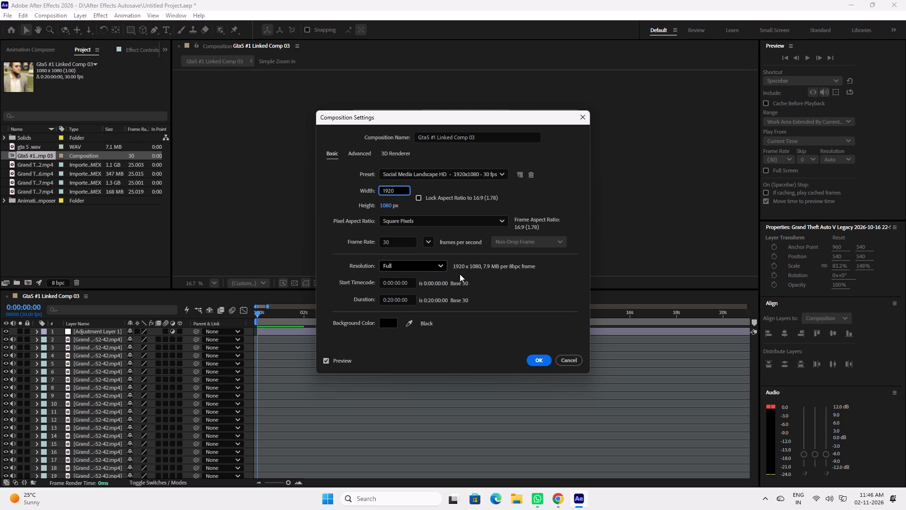
left_click(539, 365)
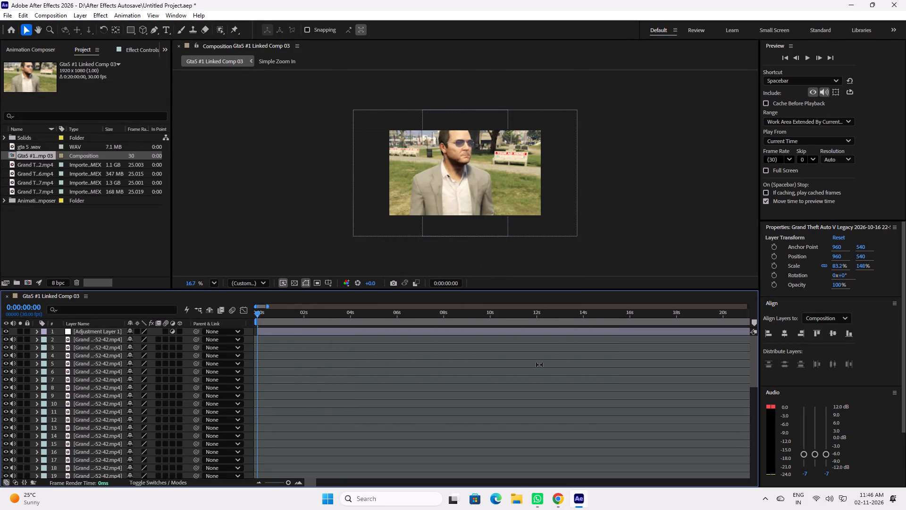
Preview the resized composition from the start up to the first shake transition and recheck its composition settings.
left_click_drag(298, 309, 243, 313)
key("space")
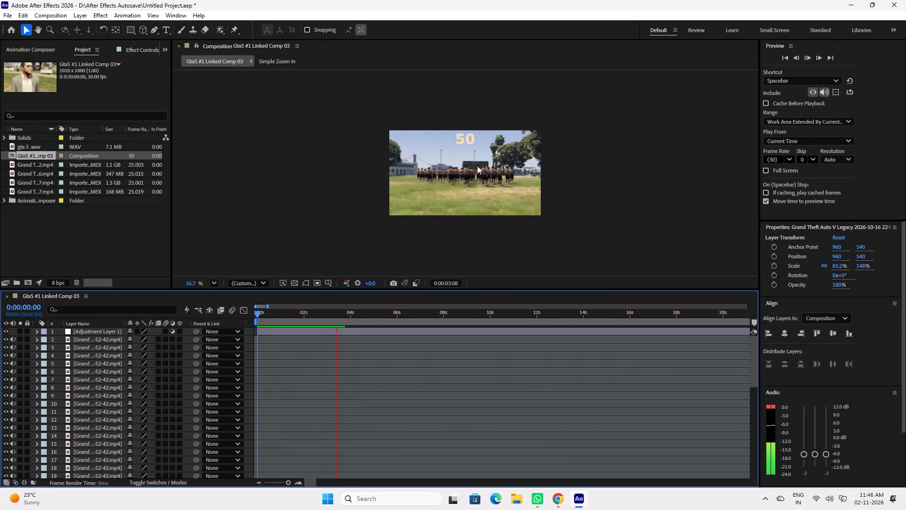
scroll(477, 166, "up", 1)
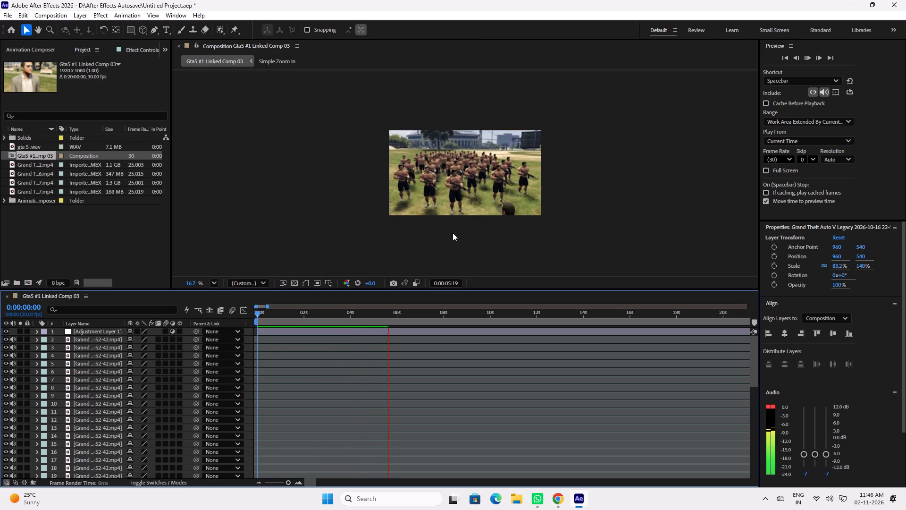
key("space")
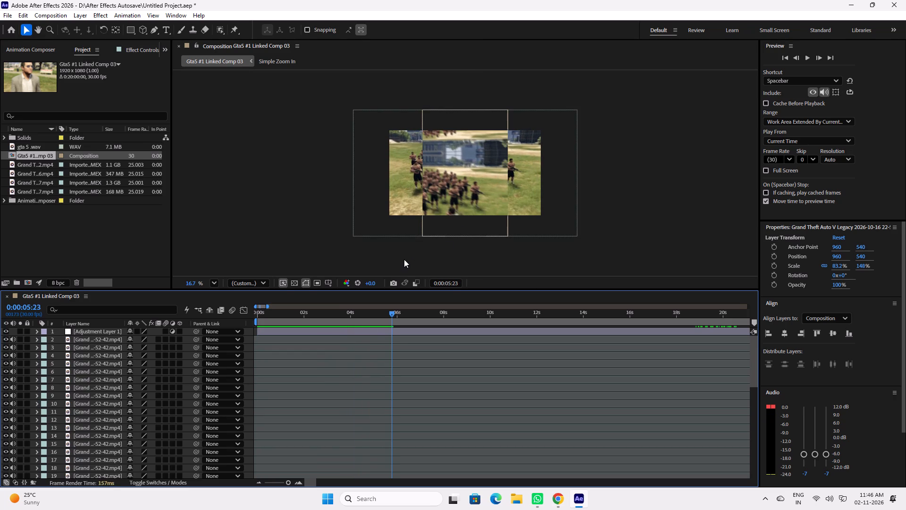
key("ctrl+k")
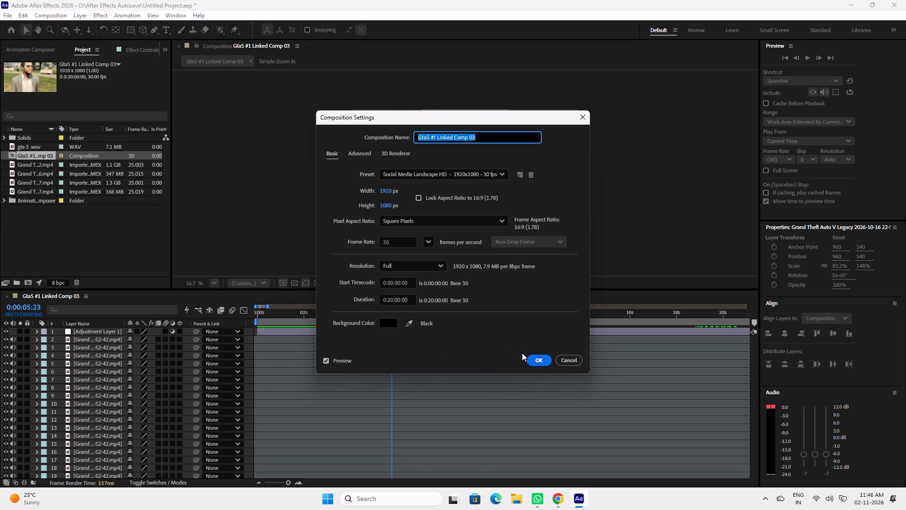
left_click(535, 359)
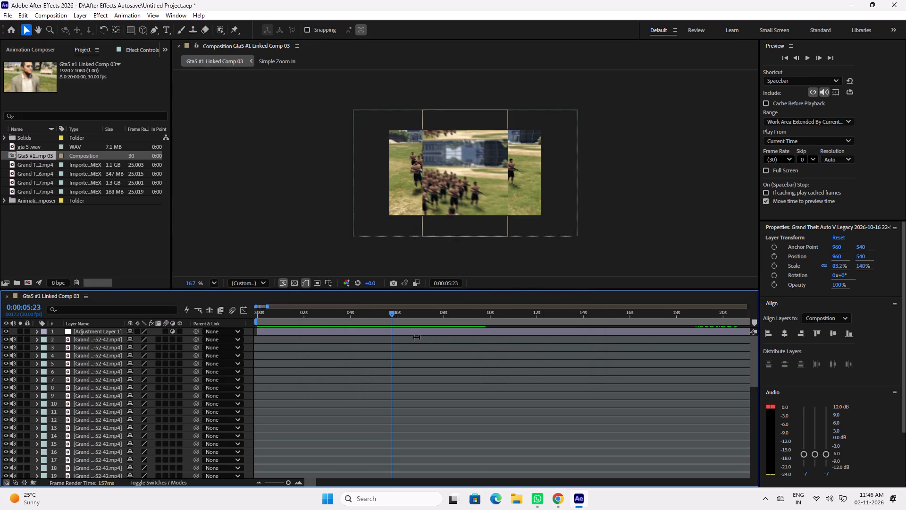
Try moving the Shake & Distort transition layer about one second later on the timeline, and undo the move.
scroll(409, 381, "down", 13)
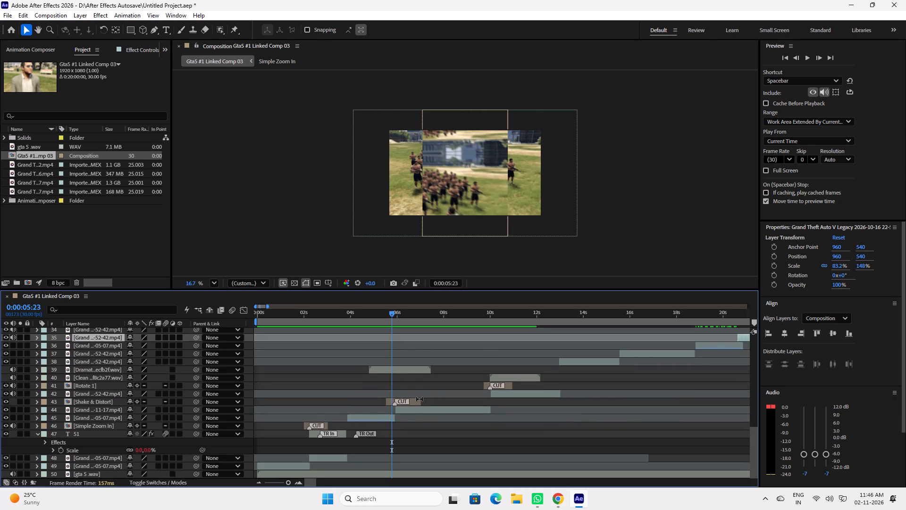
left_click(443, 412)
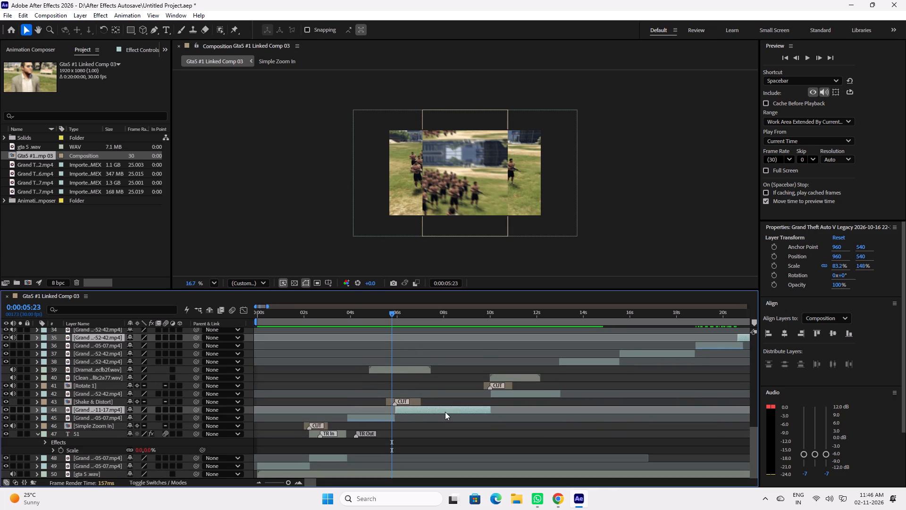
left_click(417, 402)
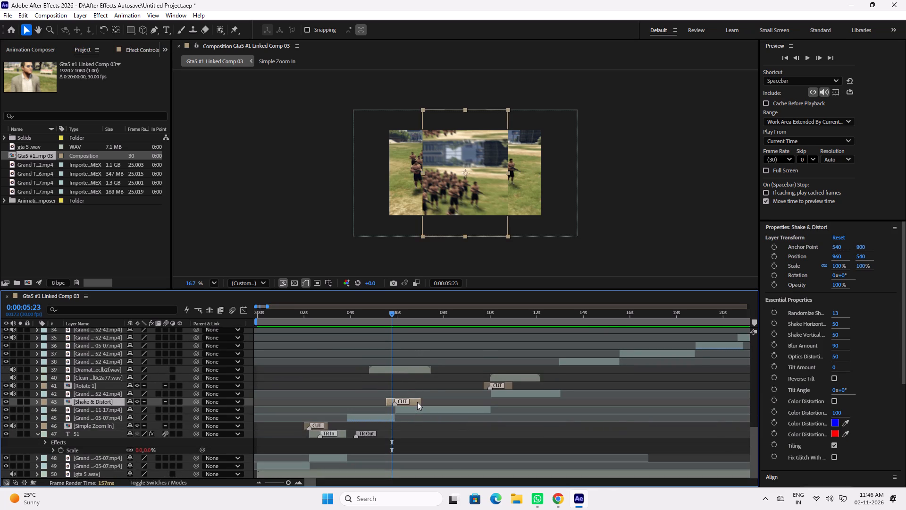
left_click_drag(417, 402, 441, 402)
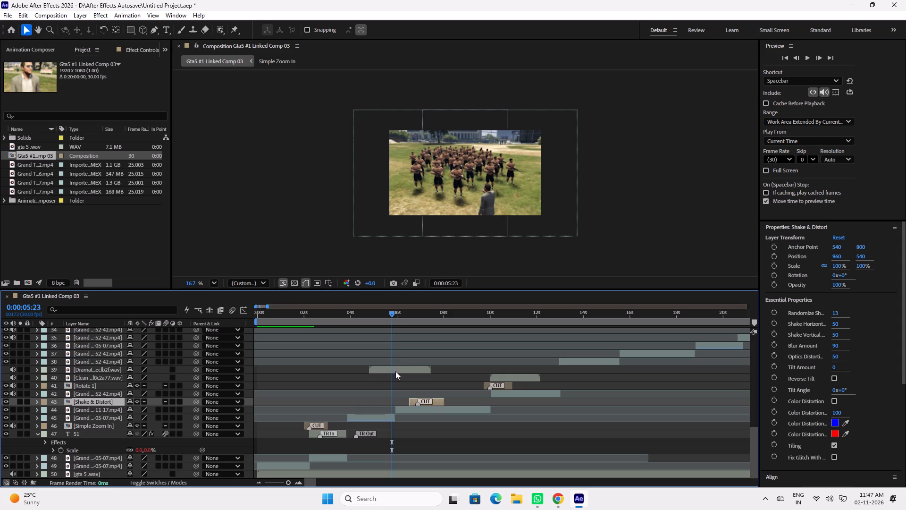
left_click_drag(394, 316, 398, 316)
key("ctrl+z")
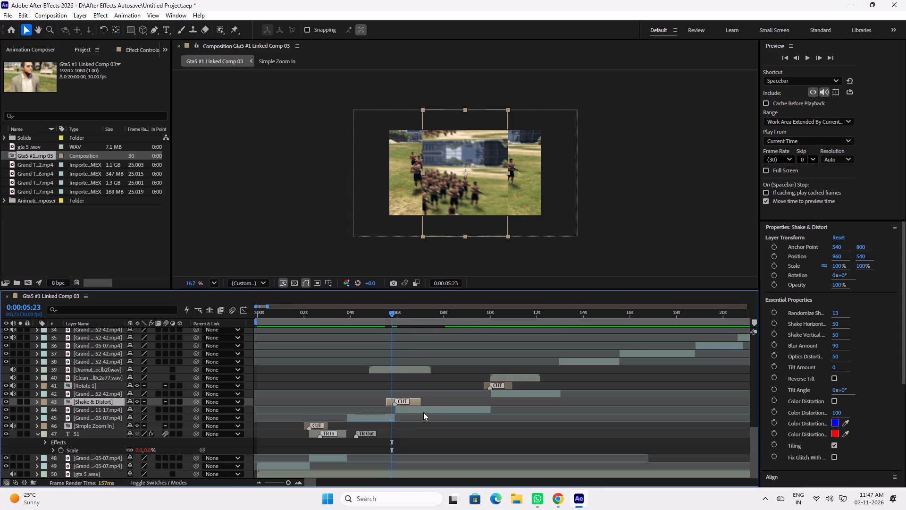
Delete the Shake & Distort, Simple Zoom In and Rotate 1 transition layers and the 51 text layer from the composition.
key("Delete")
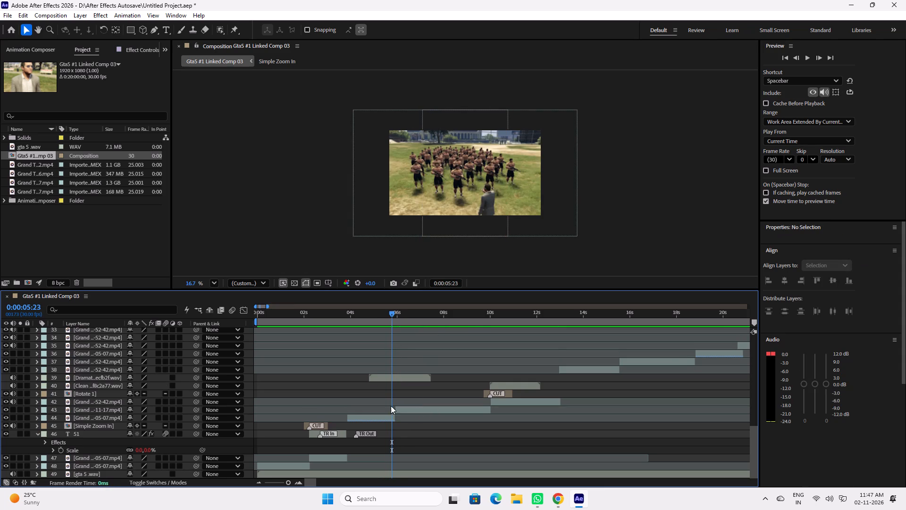
left_click(325, 426)
key("Delete")
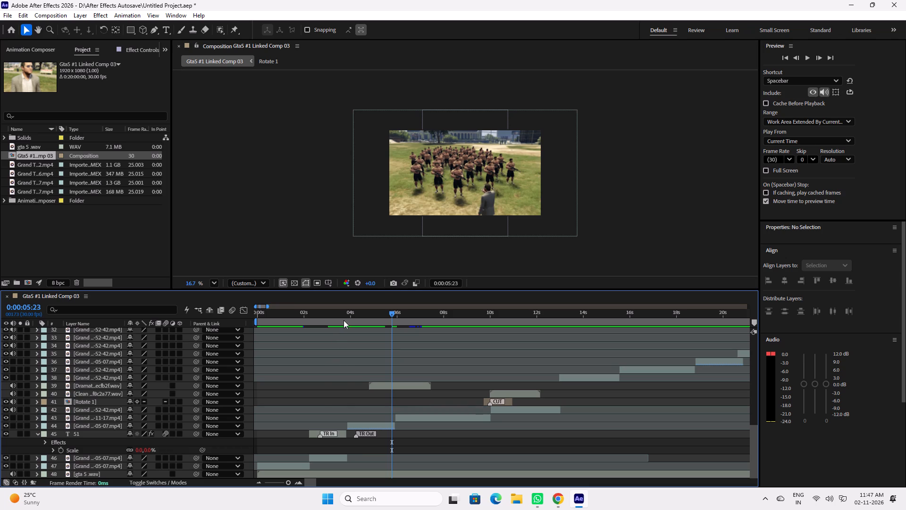
left_click_drag(344, 315, 319, 317)
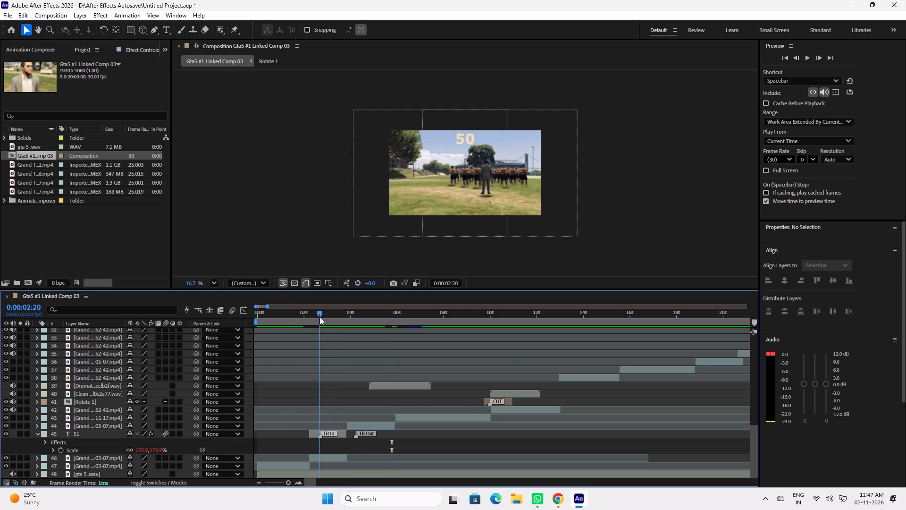
left_click_drag(319, 317, 324, 317)
left_click(343, 436)
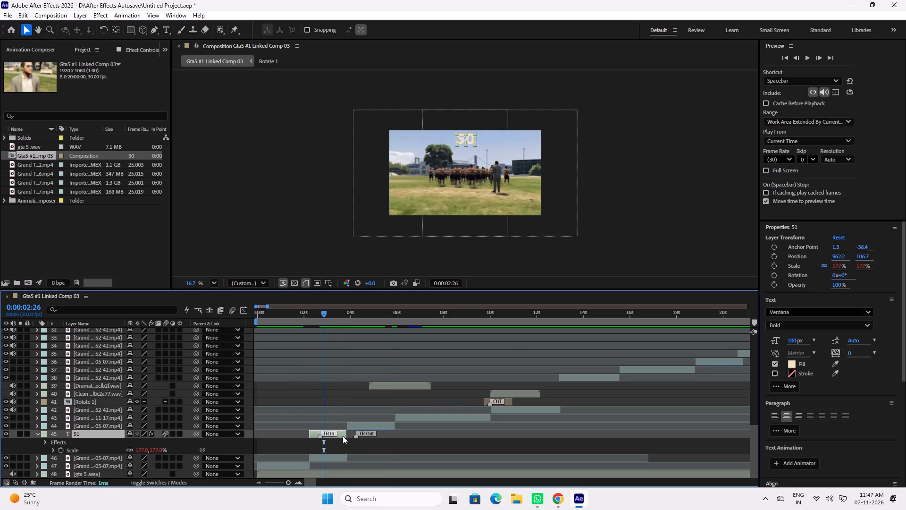
key("Delete")
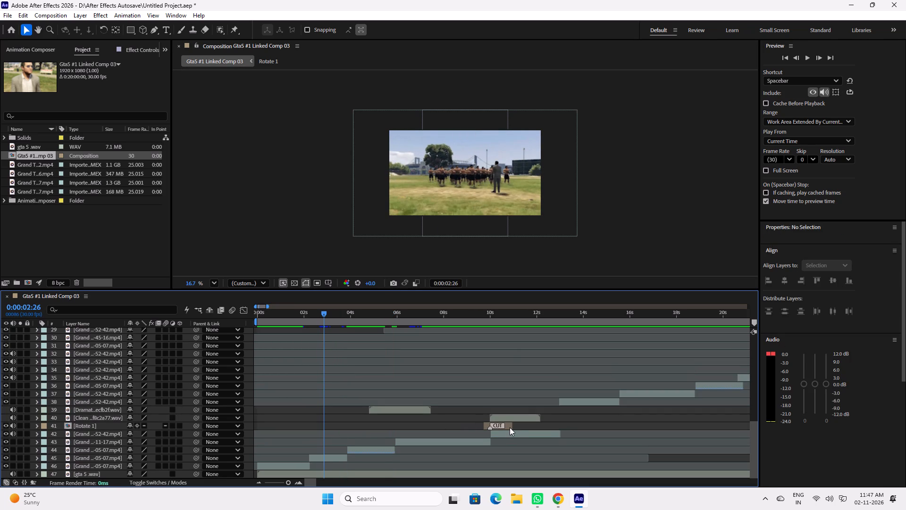
left_click(510, 426)
key("Delete")
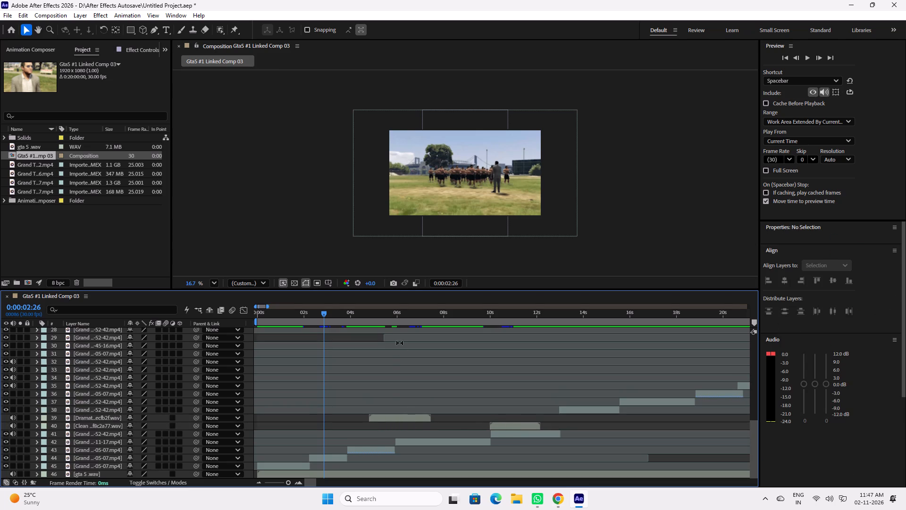
Examine the footage around the Dramatic Approach sound effect, between about 4 and 5.5 seconds.
left_click_drag(392, 317, 385, 321)
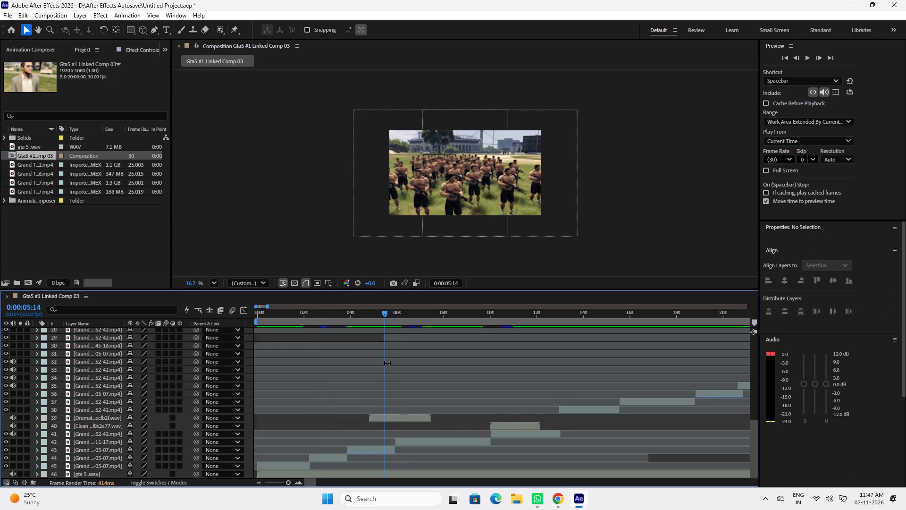
left_click(400, 422)
left_click(400, 417)
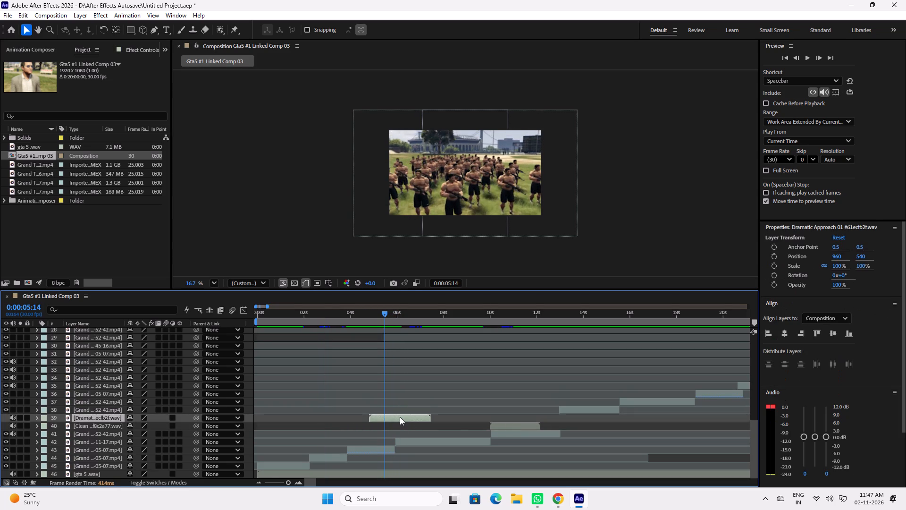
left_click_drag(379, 319, 371, 318)
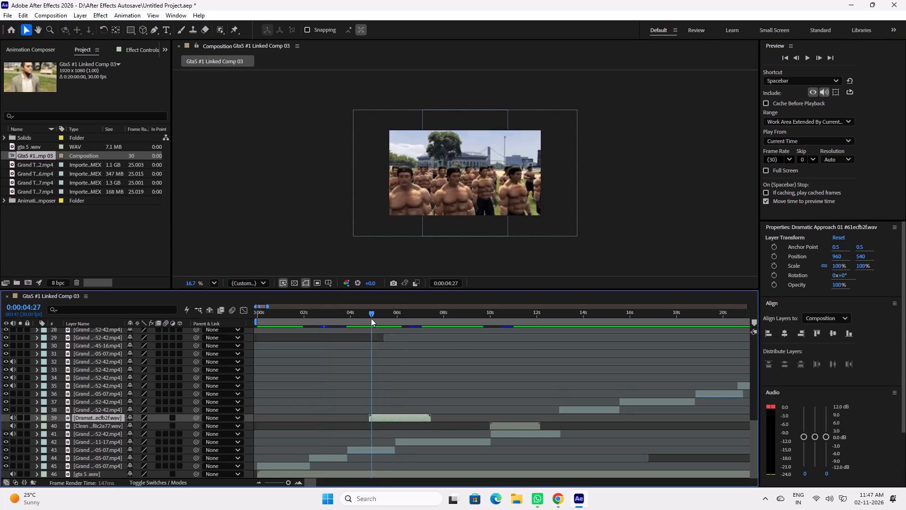
left_click_drag(371, 318, 359, 318)
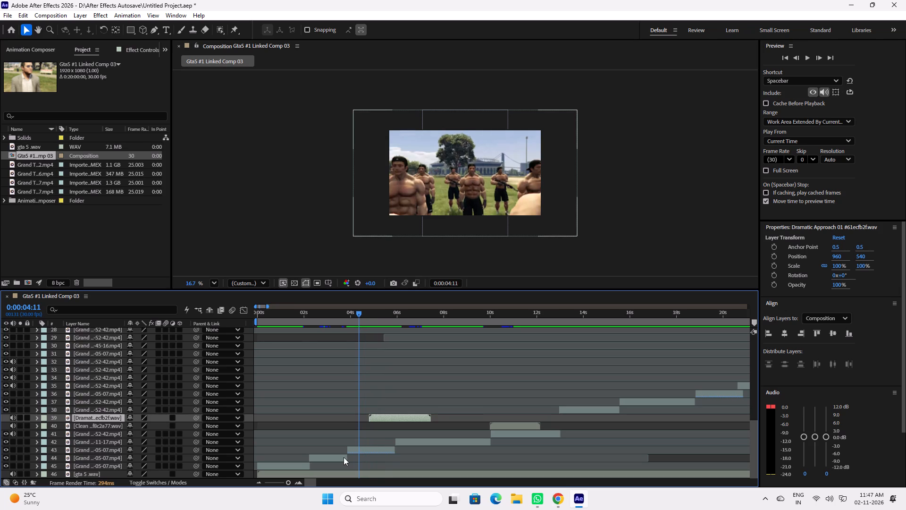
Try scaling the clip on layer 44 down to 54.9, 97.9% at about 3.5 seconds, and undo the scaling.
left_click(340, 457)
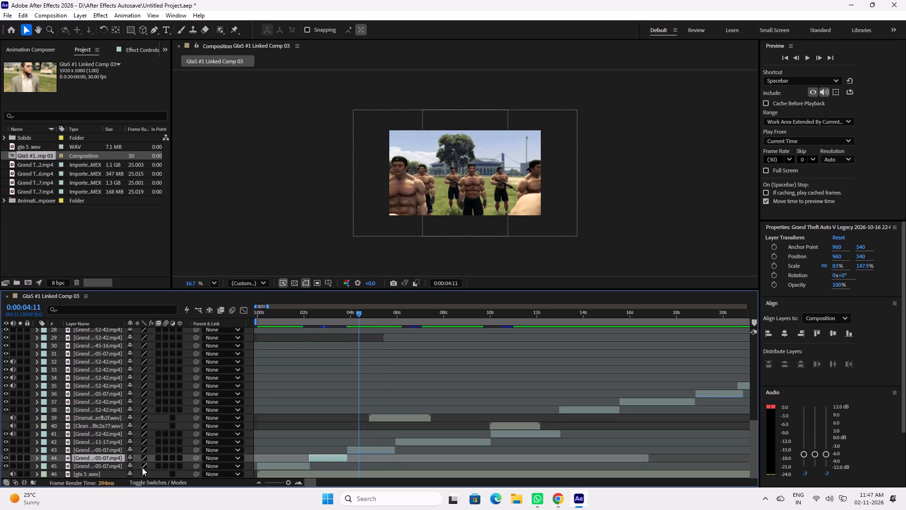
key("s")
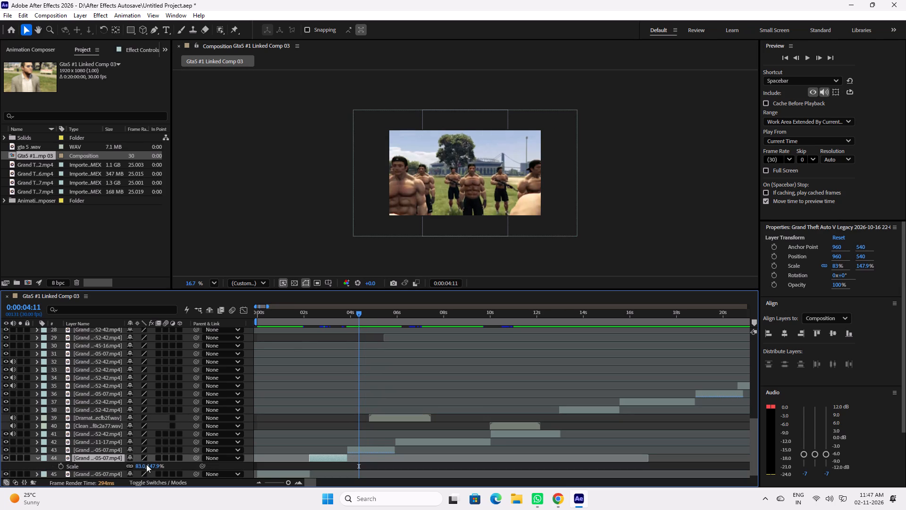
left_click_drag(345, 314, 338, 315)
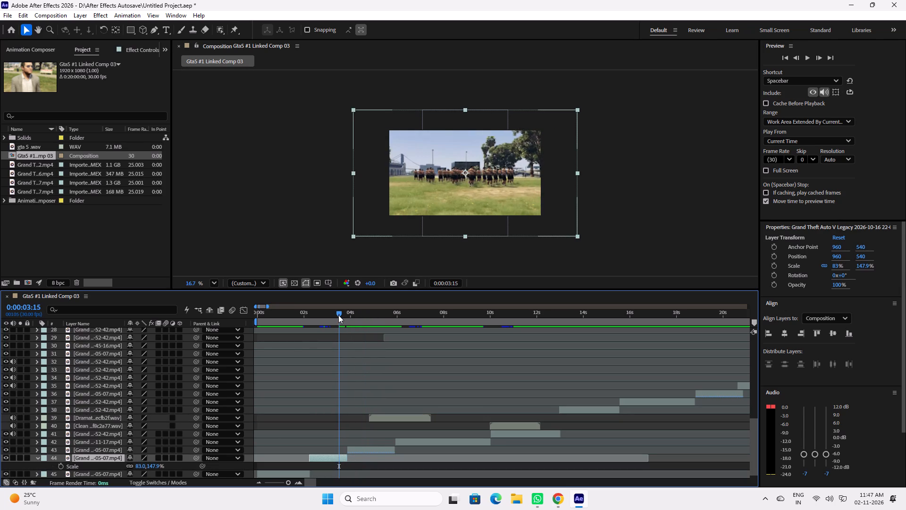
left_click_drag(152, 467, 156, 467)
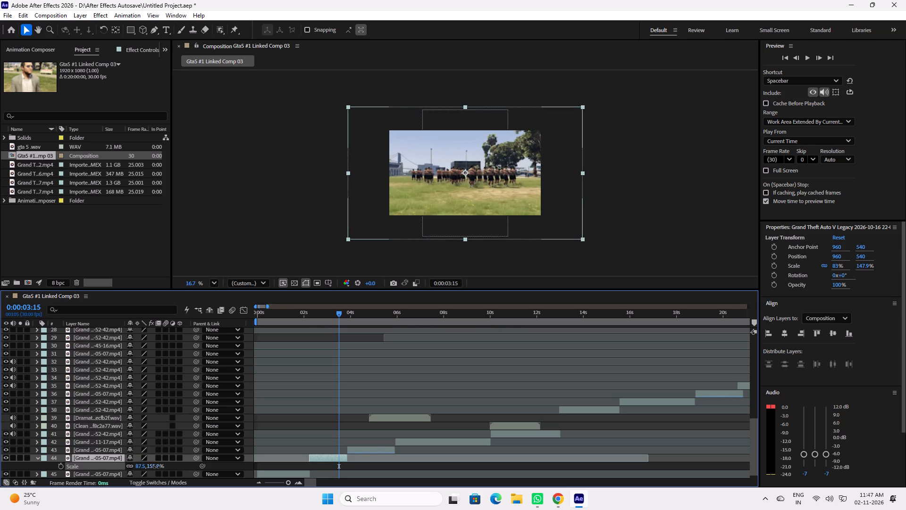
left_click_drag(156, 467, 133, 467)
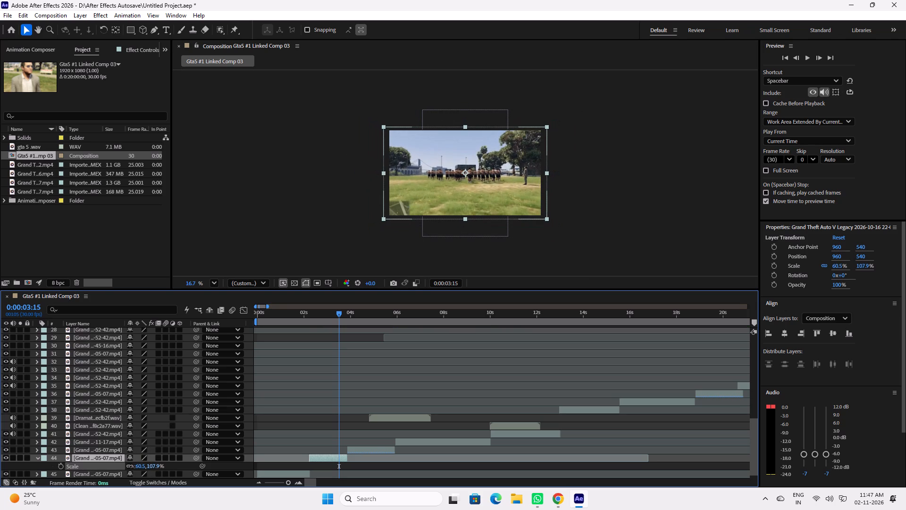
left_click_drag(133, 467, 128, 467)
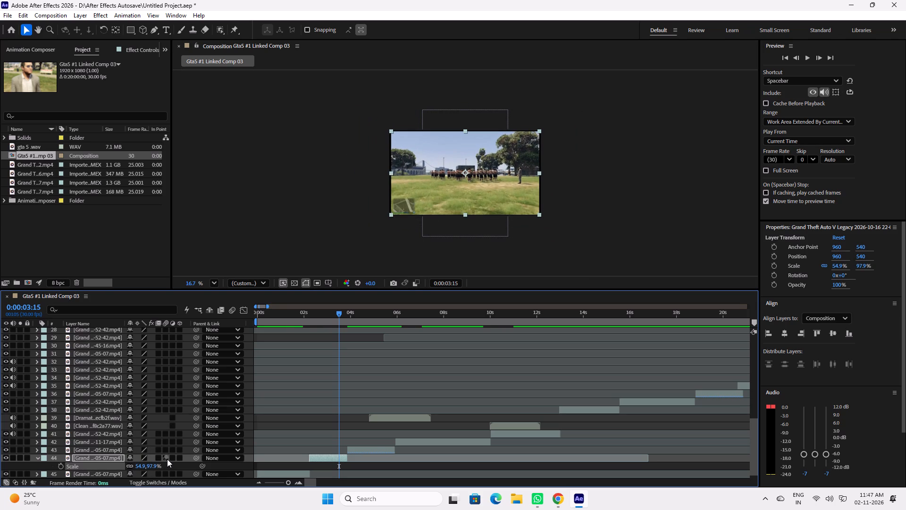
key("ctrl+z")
left_click_drag(312, 314, 290, 317)
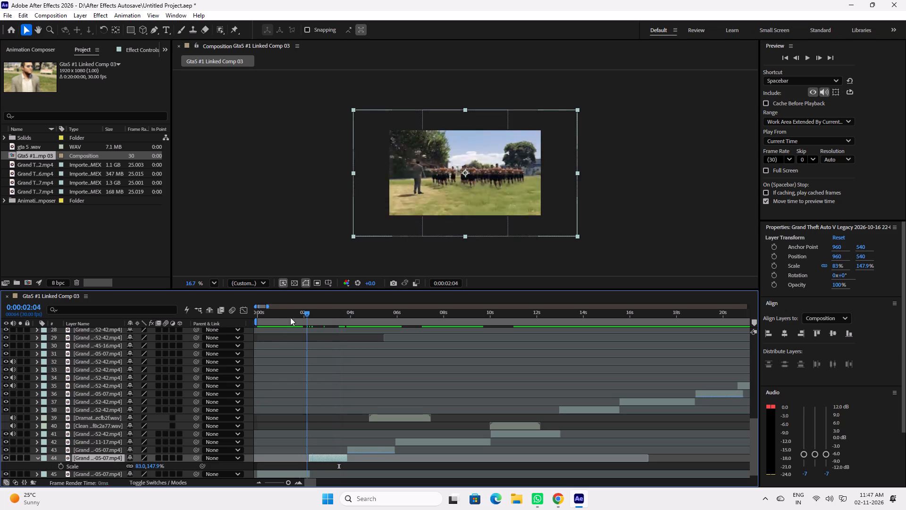
left_click_drag(290, 317, 244, 322)
key("space")
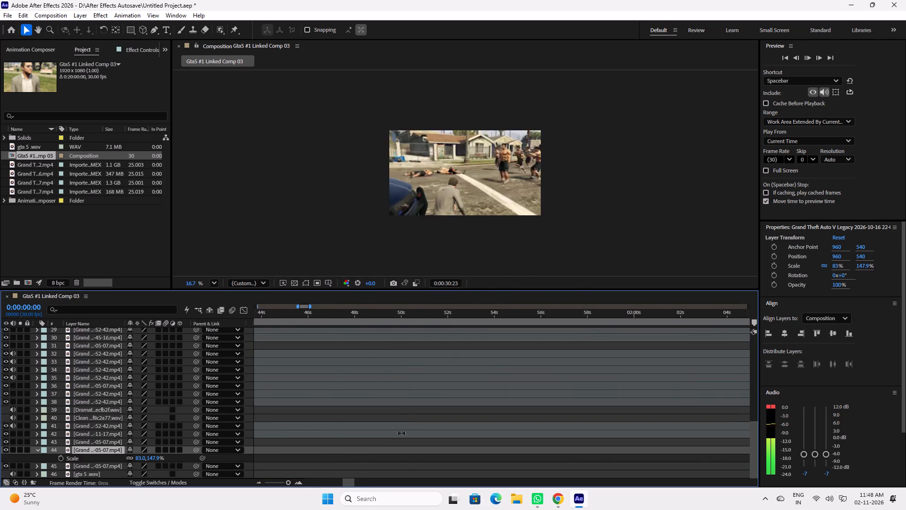
left_click_drag(347, 481, 336, 481)
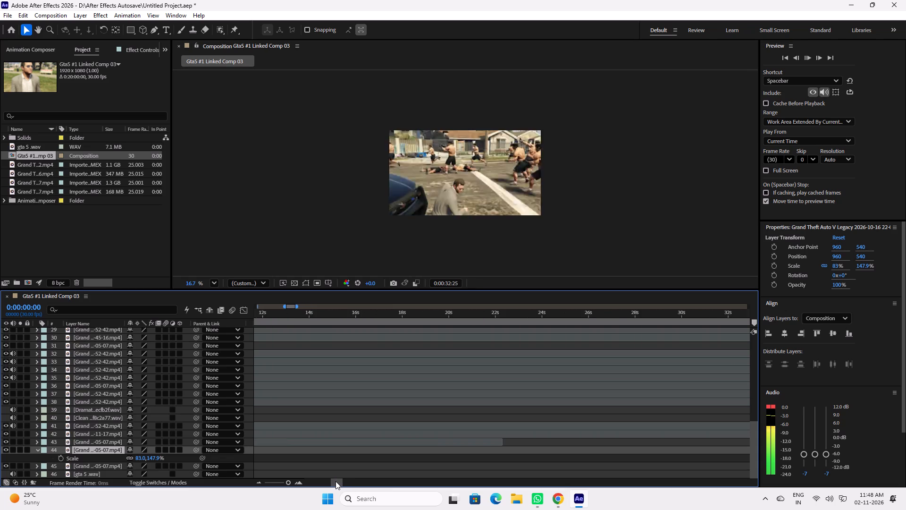
left_click_drag(336, 481, 334, 481)
scroll(333, 427, "down", 10)
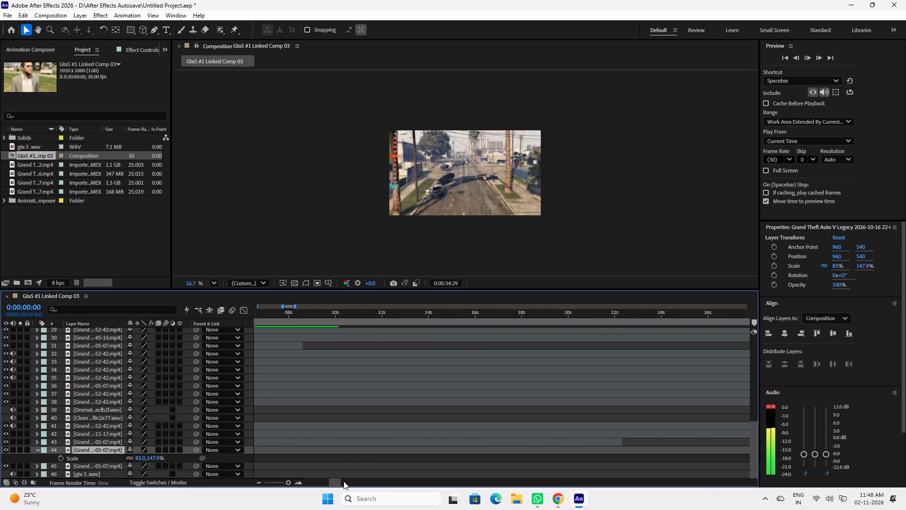
left_click_drag(338, 481, 354, 484)
scroll(422, 411, "down", 5)
scroll(480, 420, "up", 4)
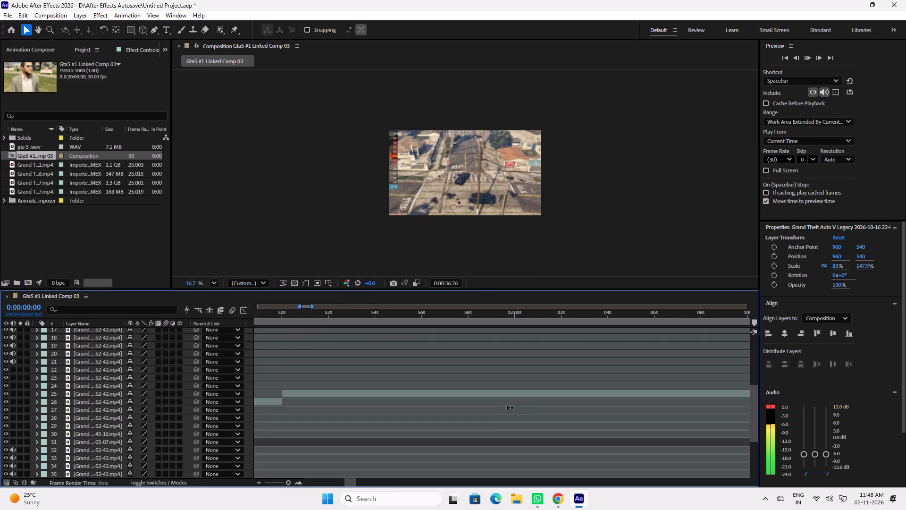
scroll(516, 406, "down", 17)
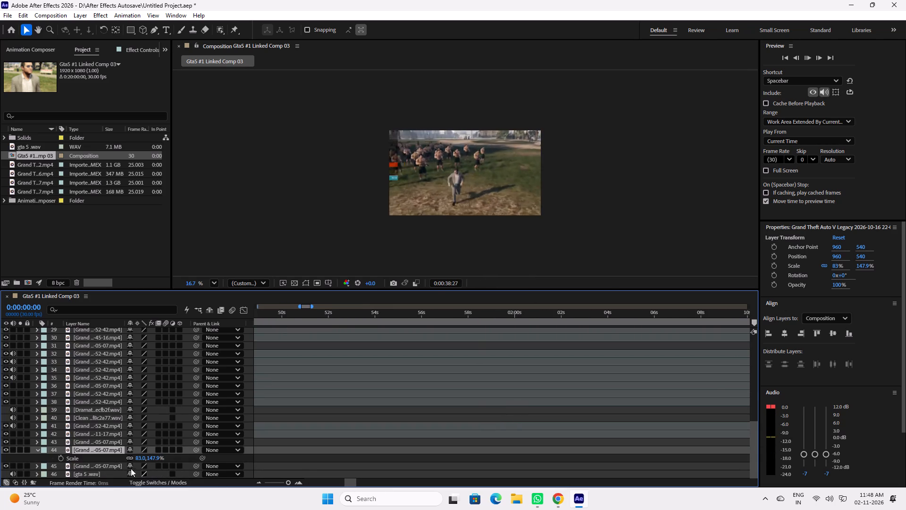
Examine the end of the gta 5 .wav audio layer on the timeline and preview the composition from about 34 seconds.
left_click(95, 471)
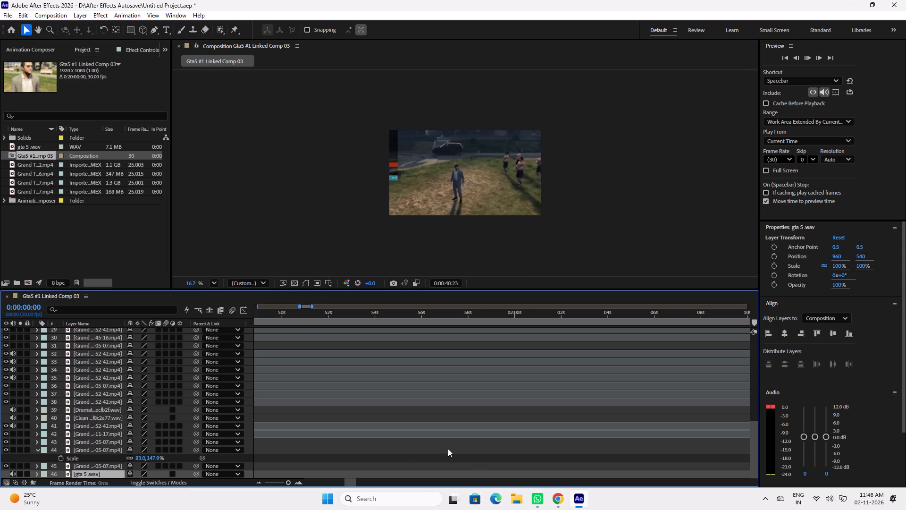
scroll(454, 455, "down", 1)
left_click_drag(348, 482, 331, 484)
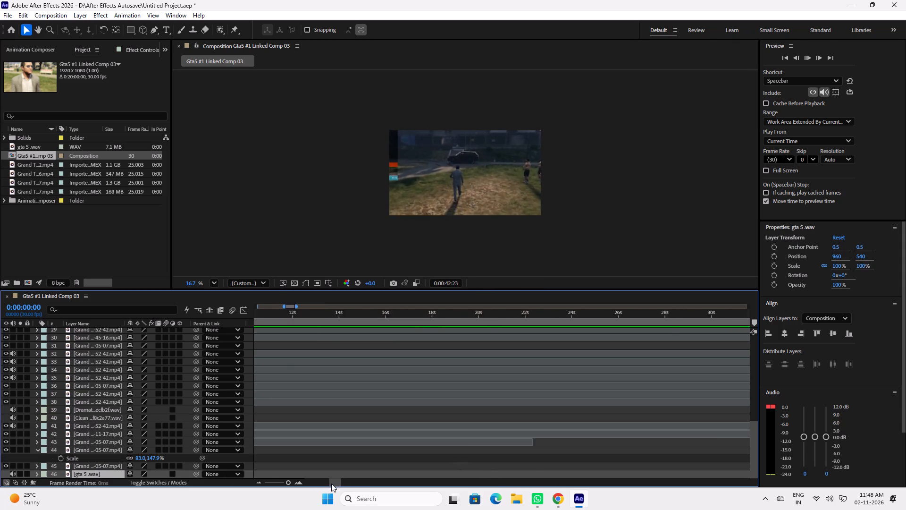
left_click_drag(331, 484, 317, 485)
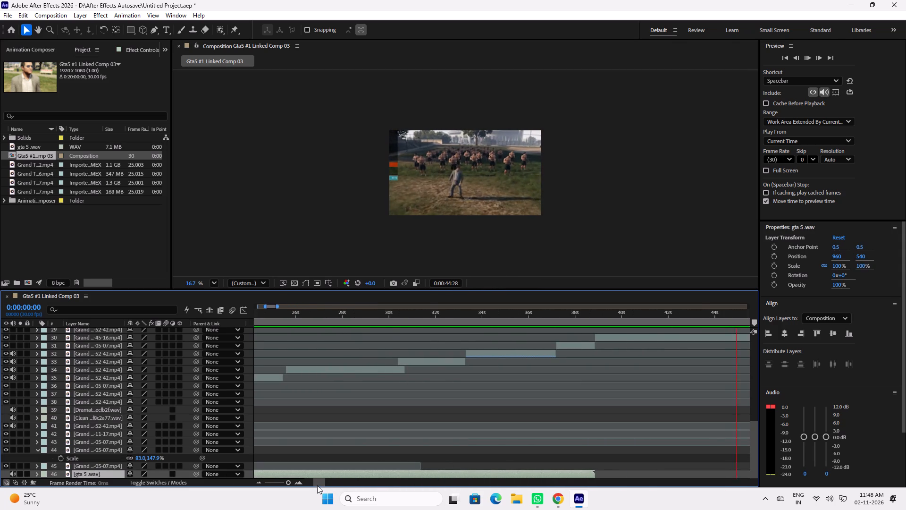
left_click_drag(317, 485, 319, 485)
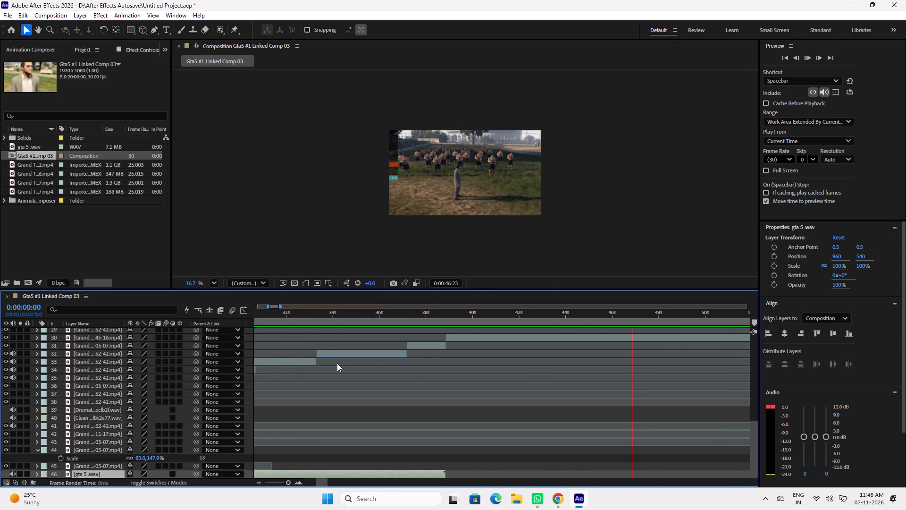
left_click(336, 314)
key("space")
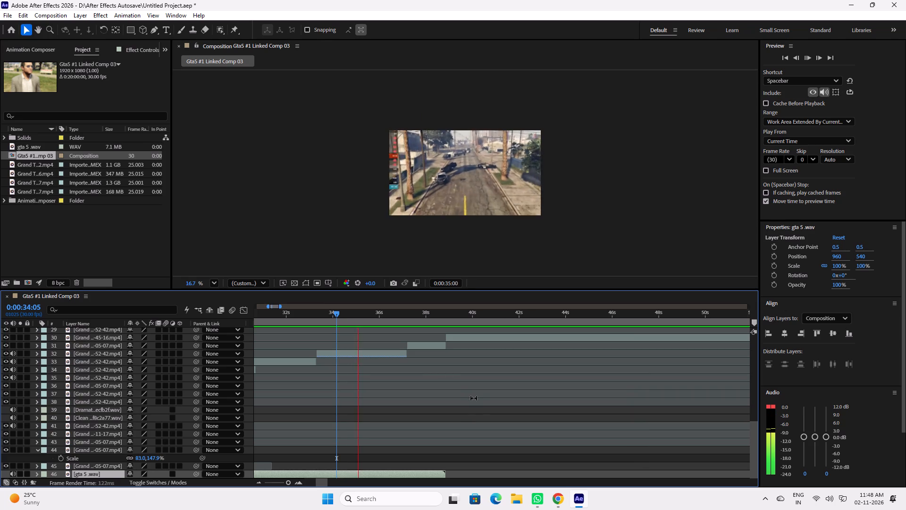
key("space")
Examine the upper clip layers along the timeline from the start through to the end of the layer 2 clip.
left_click_drag(319, 483, 352, 485)
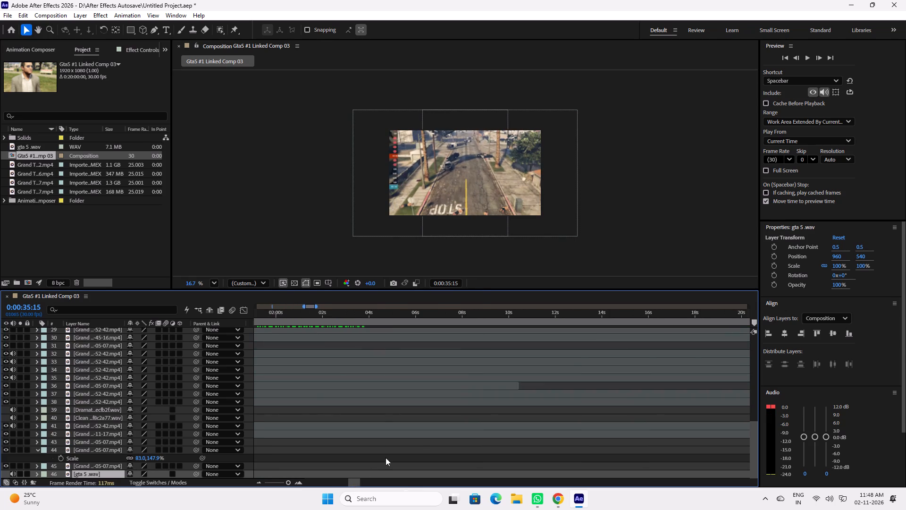
scroll(418, 439, "up", 19)
left_click_drag(358, 483, 346, 482)
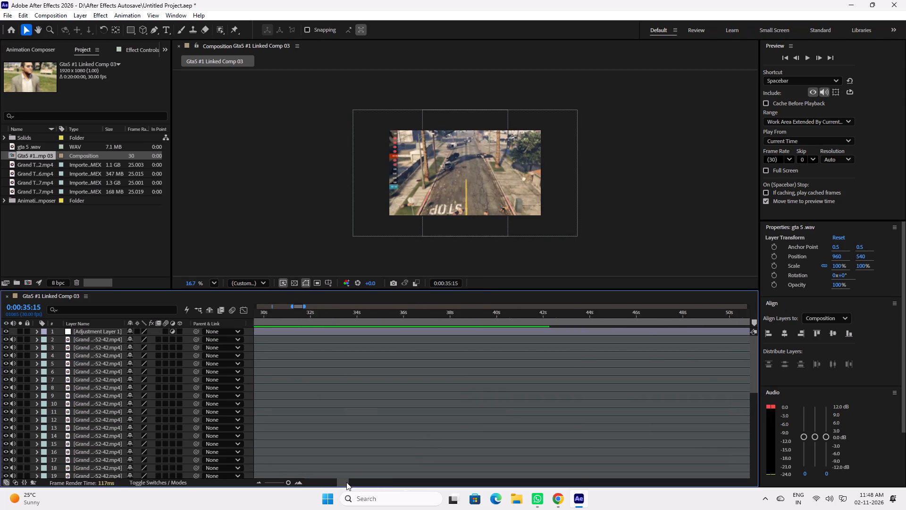
left_click_drag(346, 482, 310, 483)
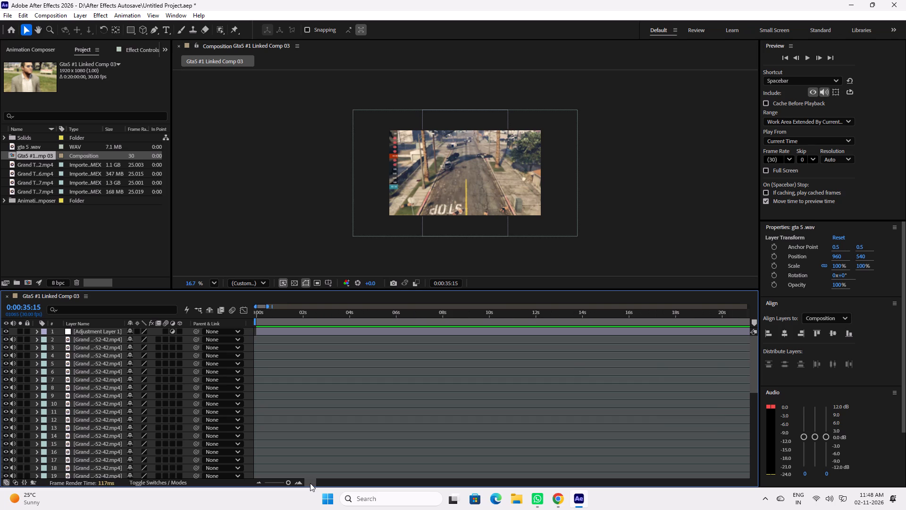
left_click_drag(310, 483, 414, 480)
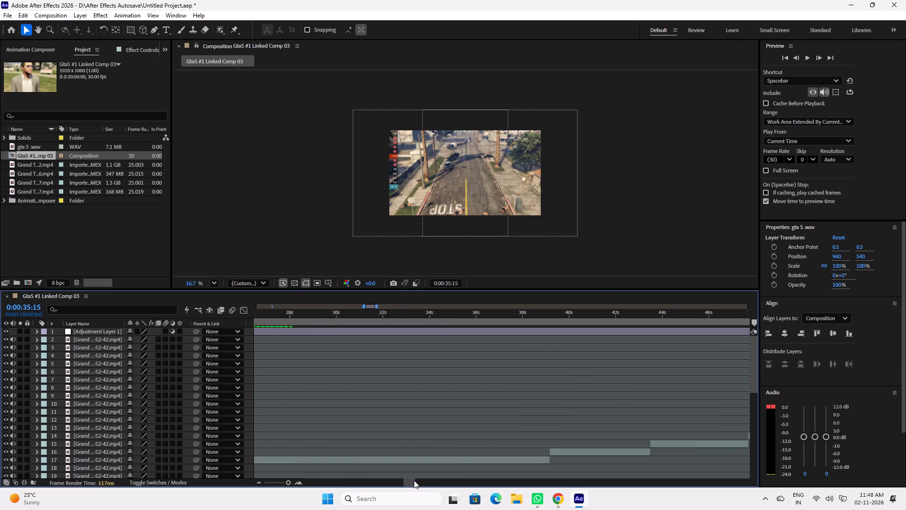
left_click_drag(414, 480, 519, 481)
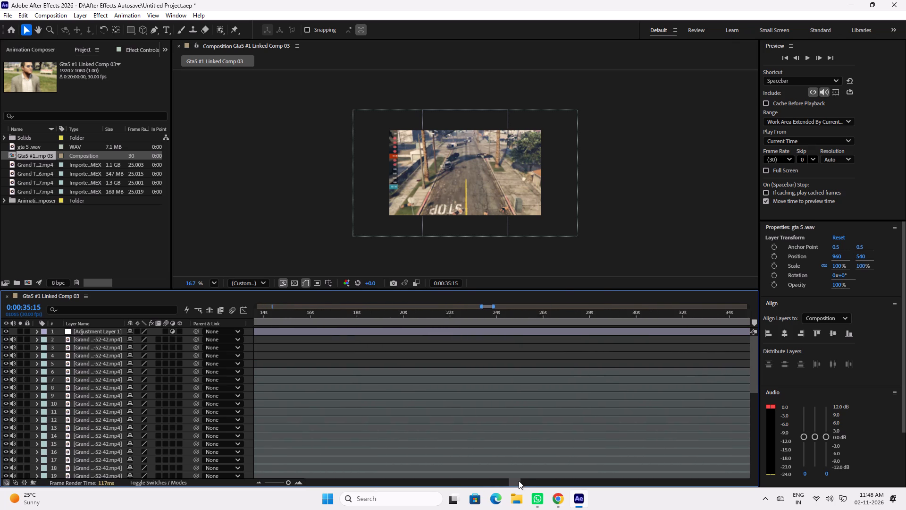
left_click_drag(519, 481, 495, 483)
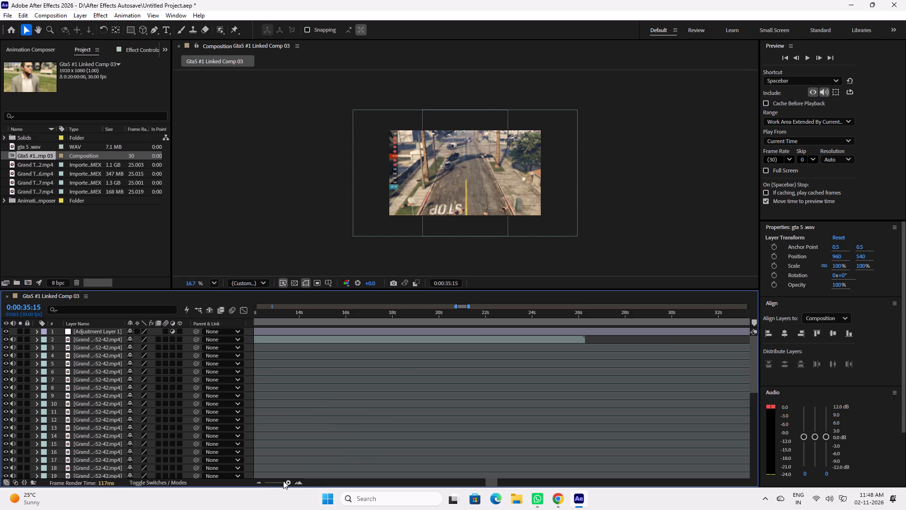
Show the composition's full time span in the timeline and scrub through the clips up to about 6 min 50 s.
left_click_drag(283, 481, 268, 483)
scroll(407, 459, "down", 6)
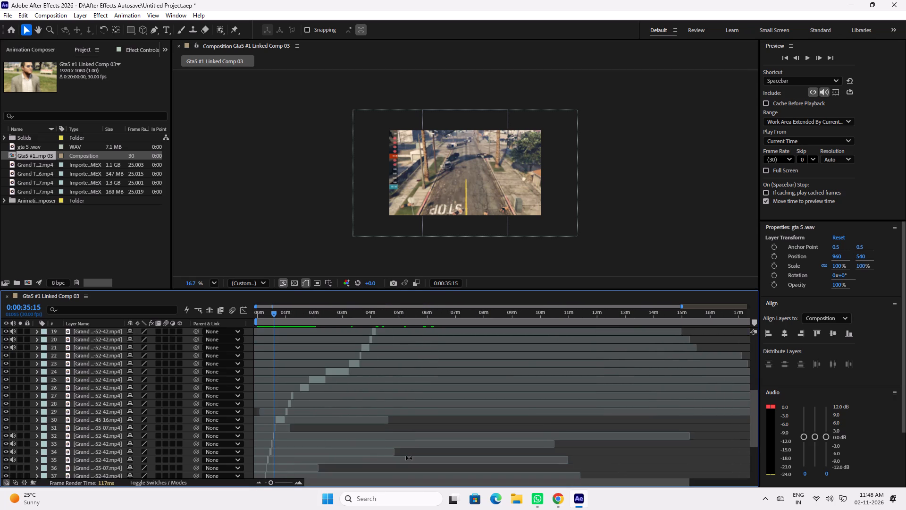
scroll(409, 458, "down", 7)
scroll(409, 458, "up", 7)
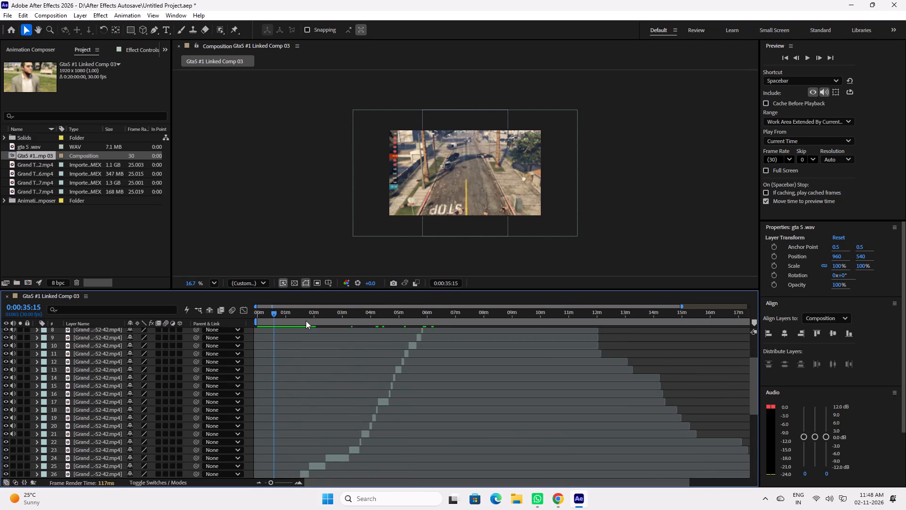
left_click_drag(295, 315, 341, 321)
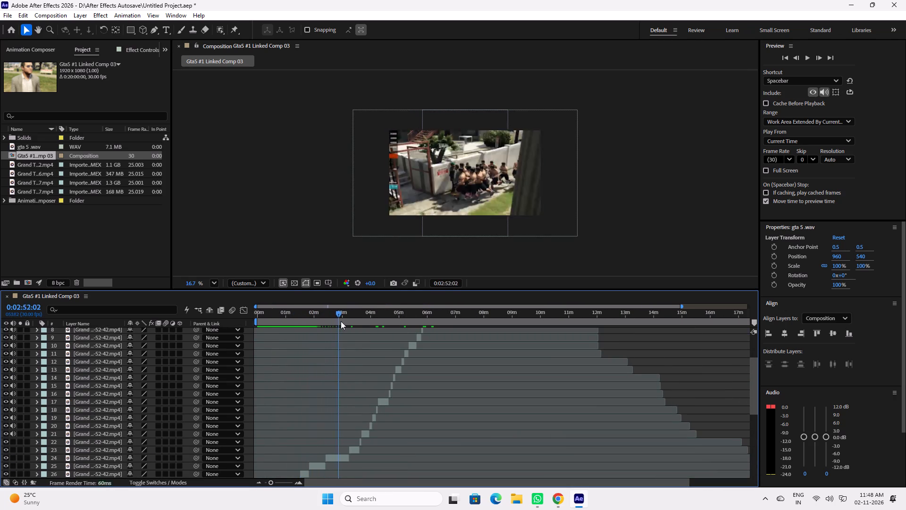
left_click_drag(341, 321, 388, 319)
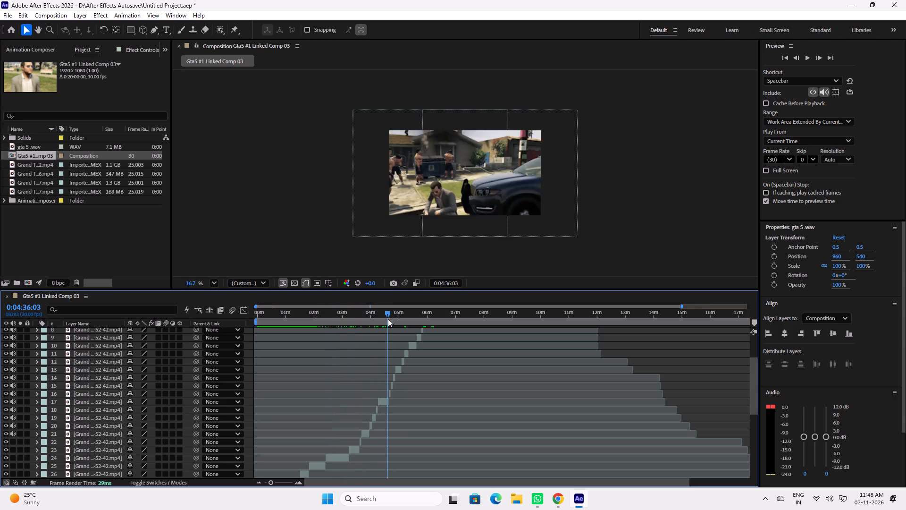
left_click_drag(388, 319, 452, 319)
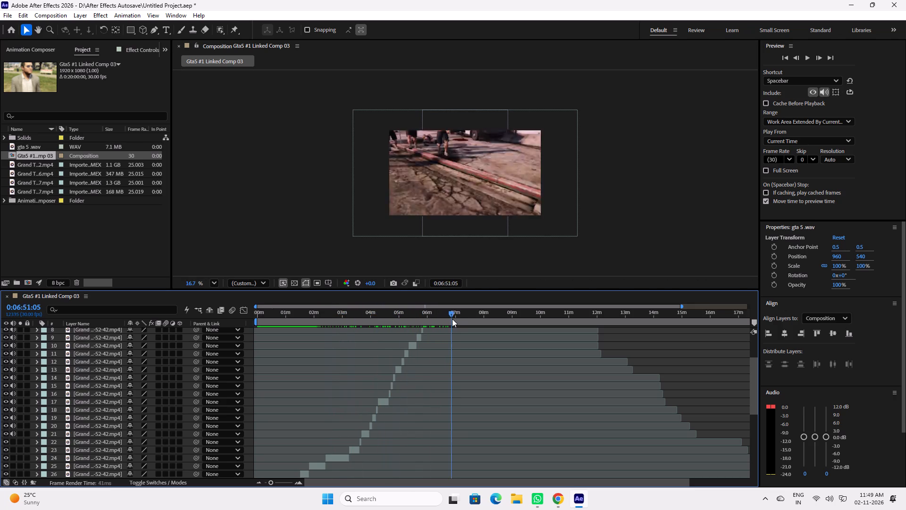
left_click_drag(452, 319, 435, 315)
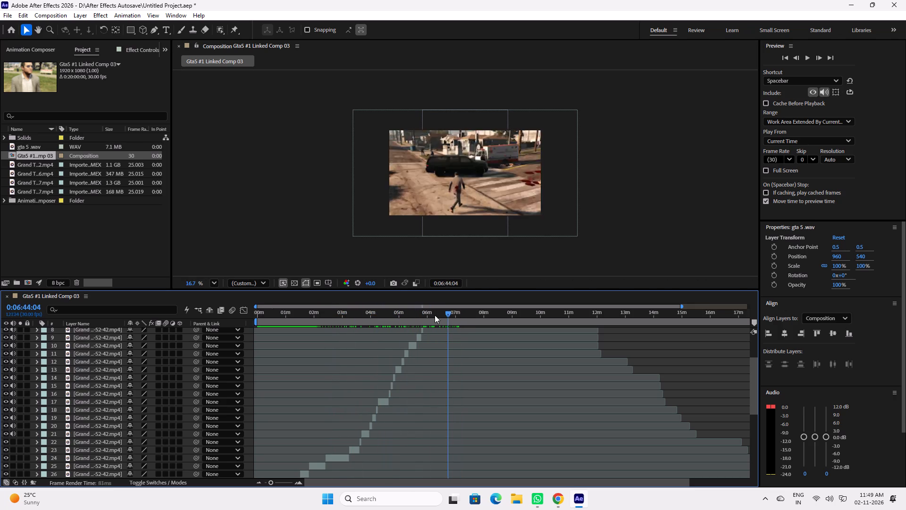
Save the project.
left_click_drag(435, 315, 261, 309)
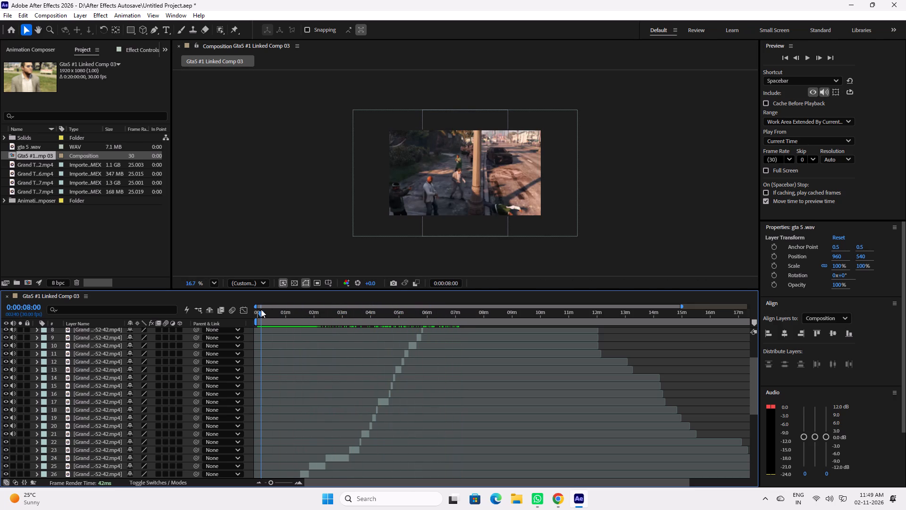
key("ctrl+s")
Play the composition from the start to about 41 seconds and check the clips' framing.
left_click_drag(275, 314, 238, 314)
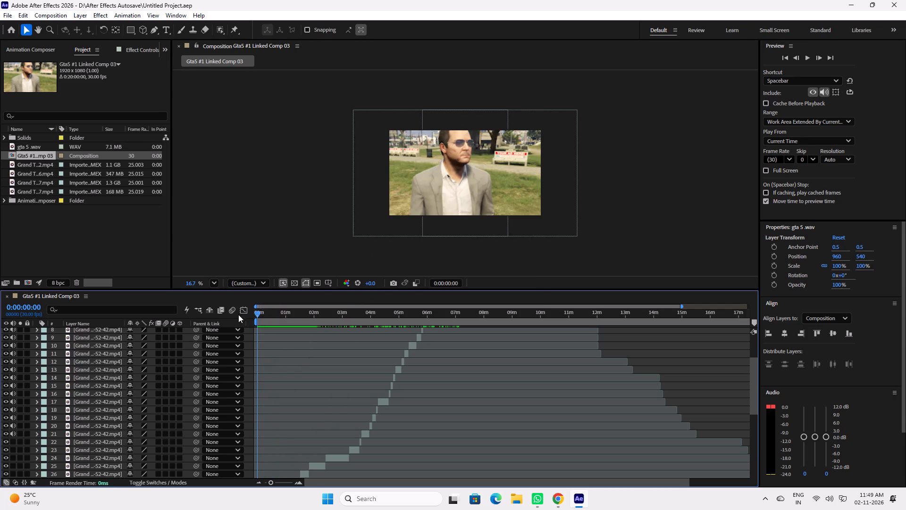
key("space")
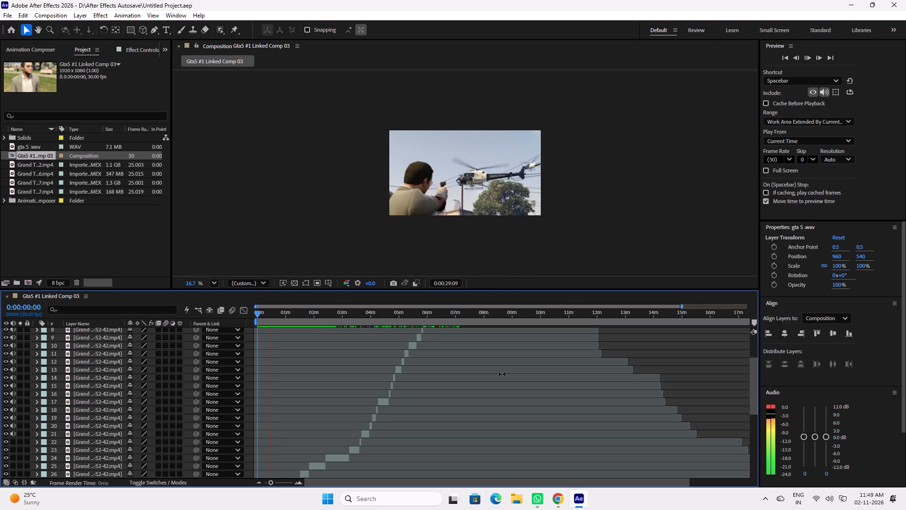
scroll(352, 404, "down", 3)
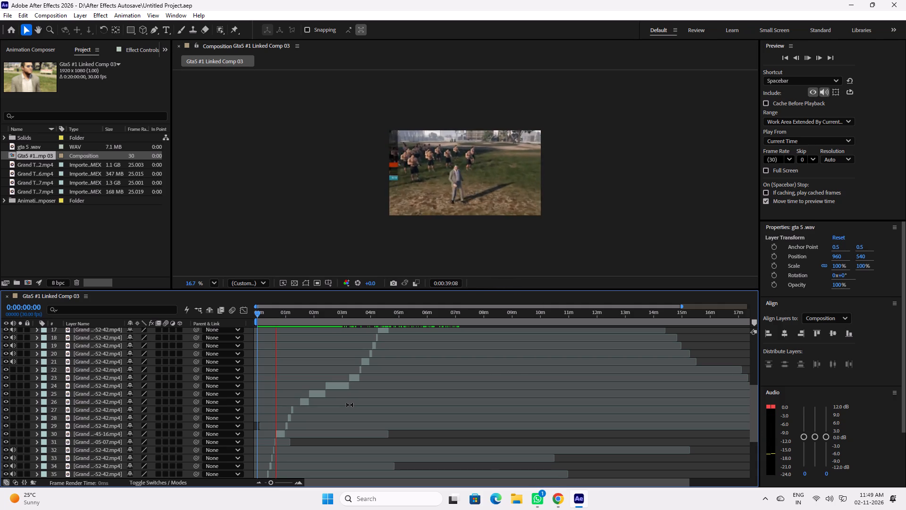
key("space")
key("space")
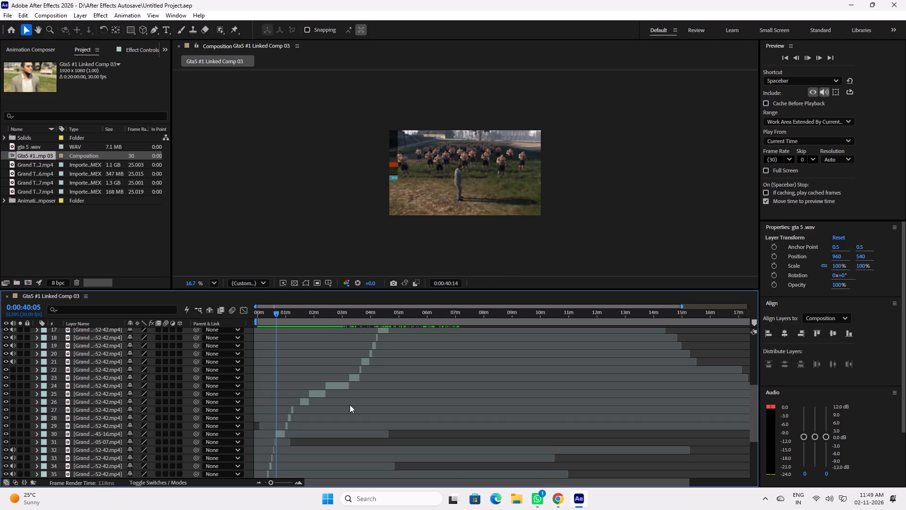
key("space")
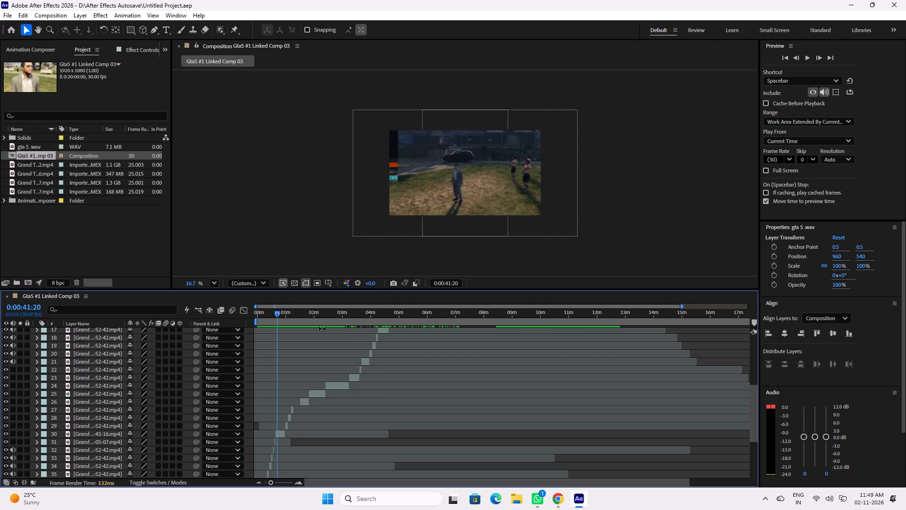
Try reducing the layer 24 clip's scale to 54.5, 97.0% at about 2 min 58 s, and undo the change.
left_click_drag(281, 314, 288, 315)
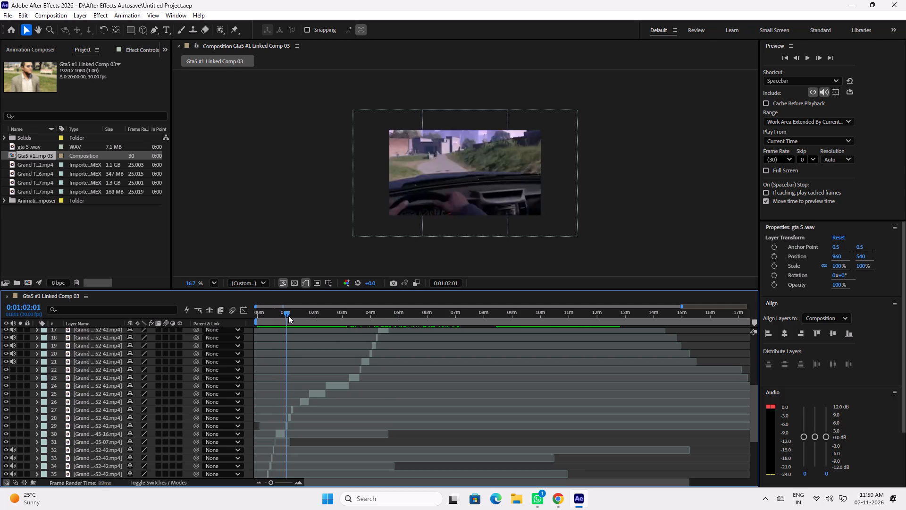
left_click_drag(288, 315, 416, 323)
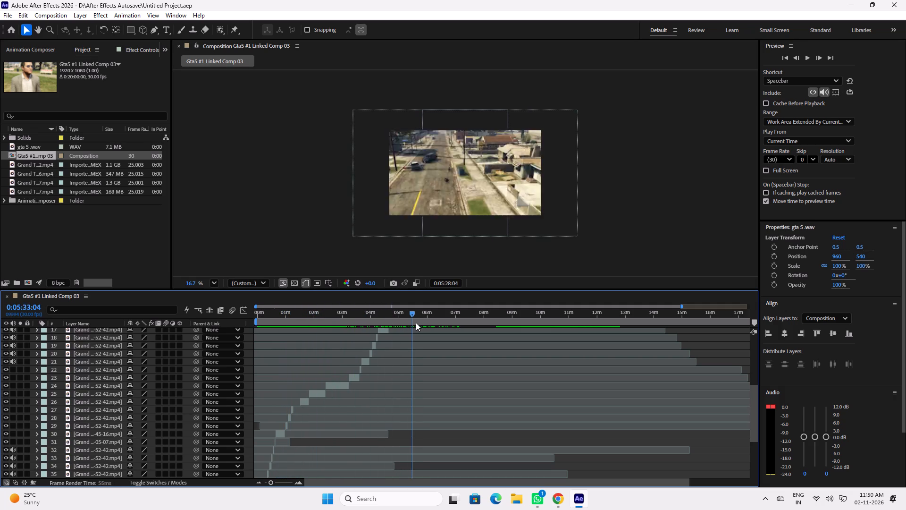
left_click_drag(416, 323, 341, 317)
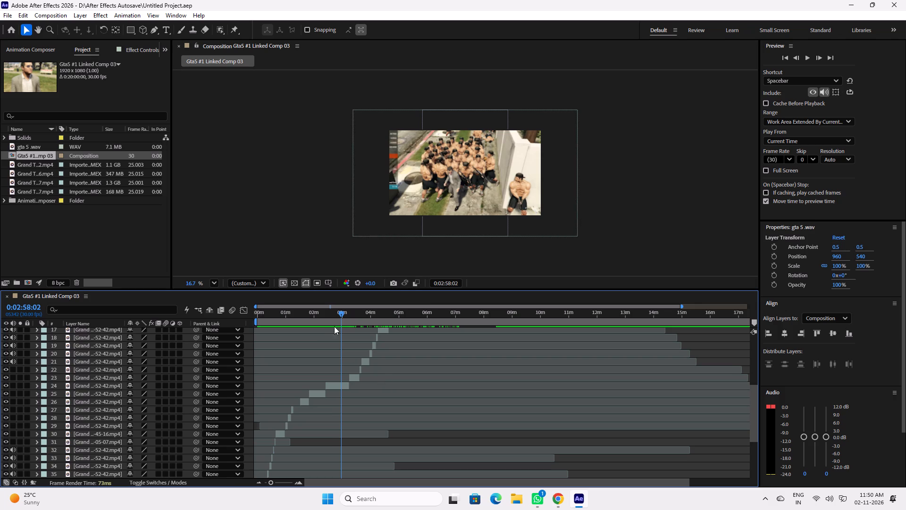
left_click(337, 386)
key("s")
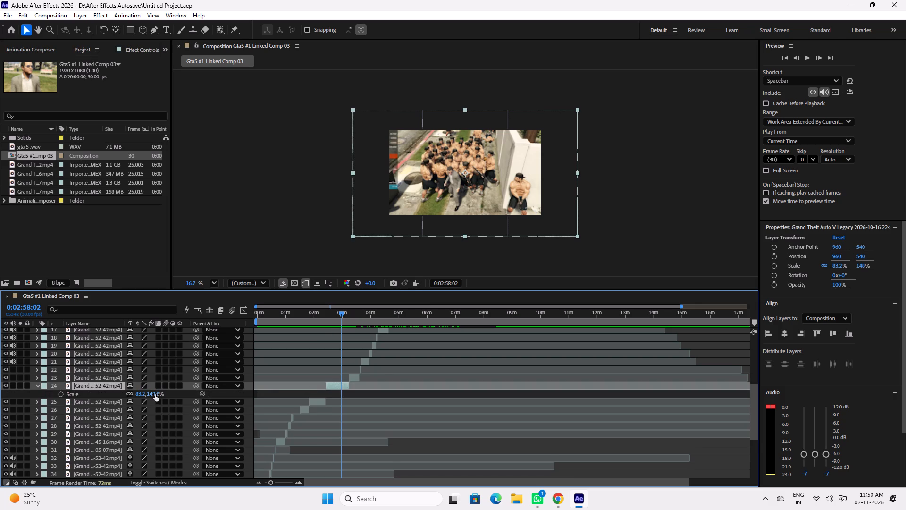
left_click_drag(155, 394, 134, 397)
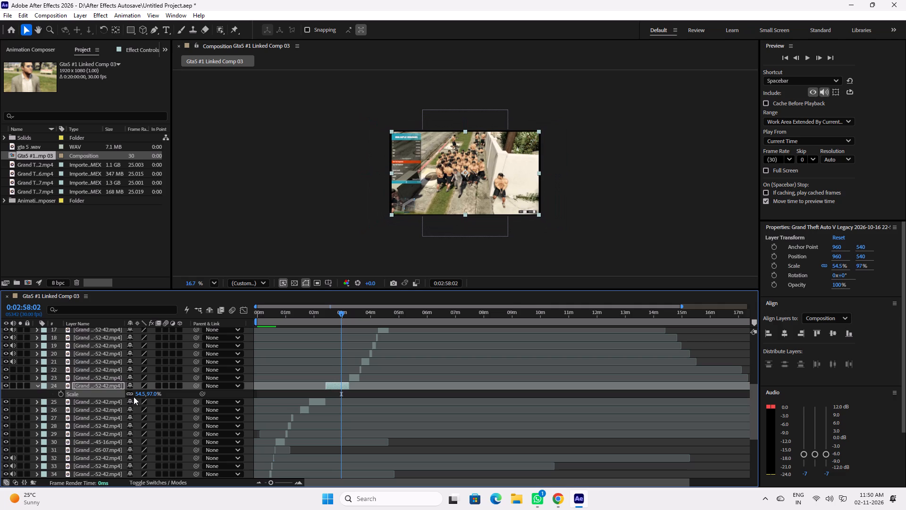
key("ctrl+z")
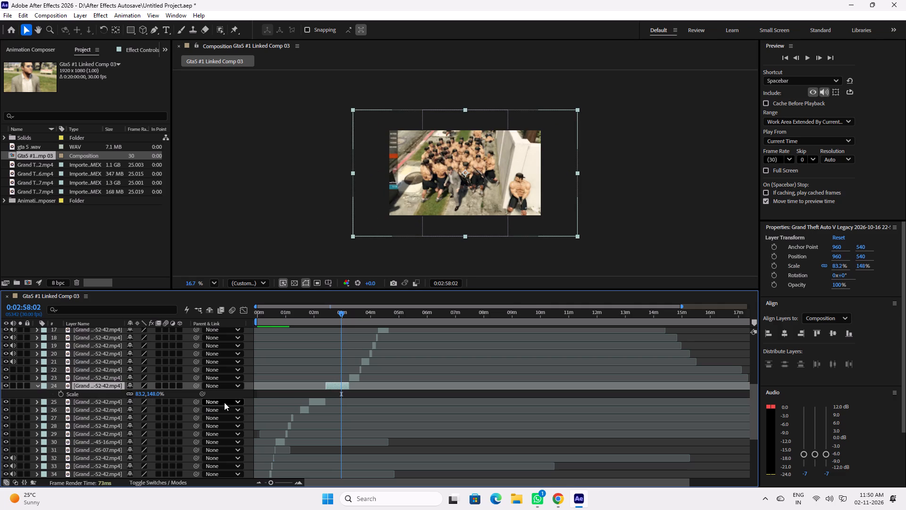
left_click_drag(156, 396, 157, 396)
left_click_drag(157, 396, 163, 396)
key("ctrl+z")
Return to the start of the composition and examine the opening clips in the lowest layers at a closer timeline scale.
left_click(412, 397)
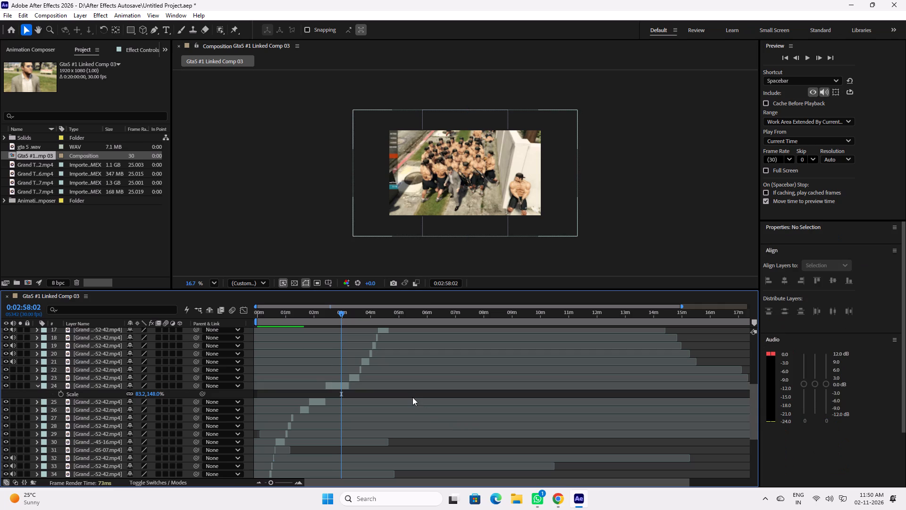
left_click_drag(340, 314, 335, 314)
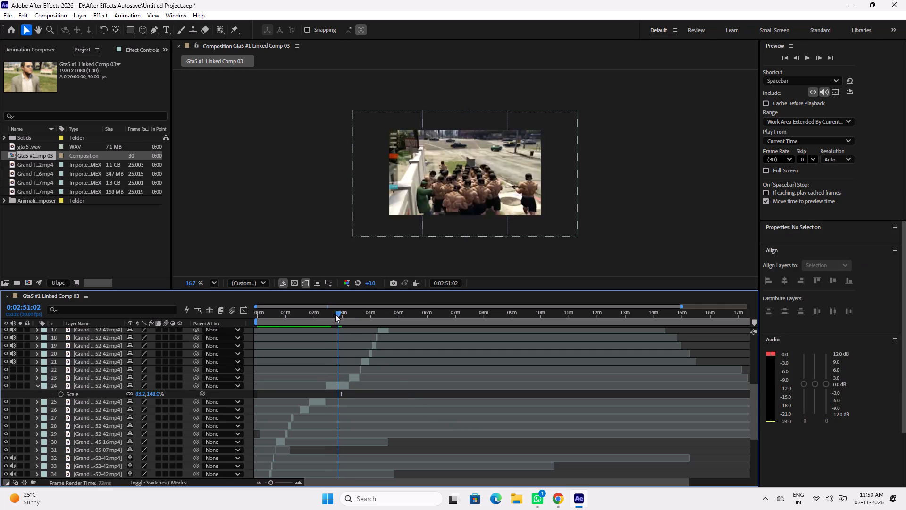
left_click_drag(335, 314, 287, 316)
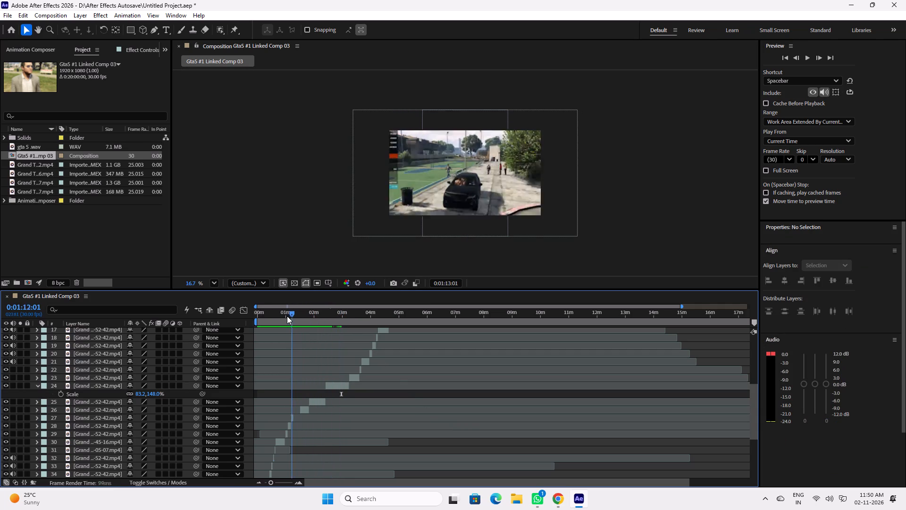
left_click_drag(287, 316, 245, 316)
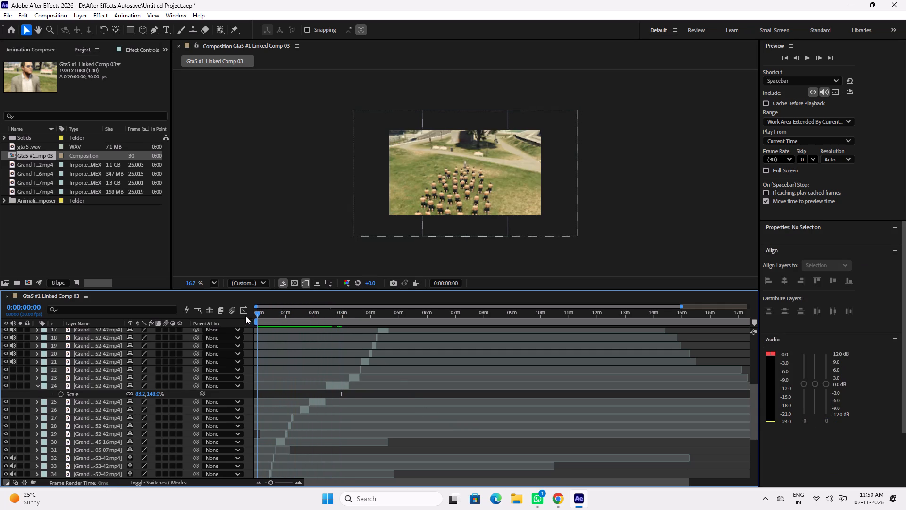
left_click_drag(245, 316, 247, 317)
scroll(309, 344, "down", 1)
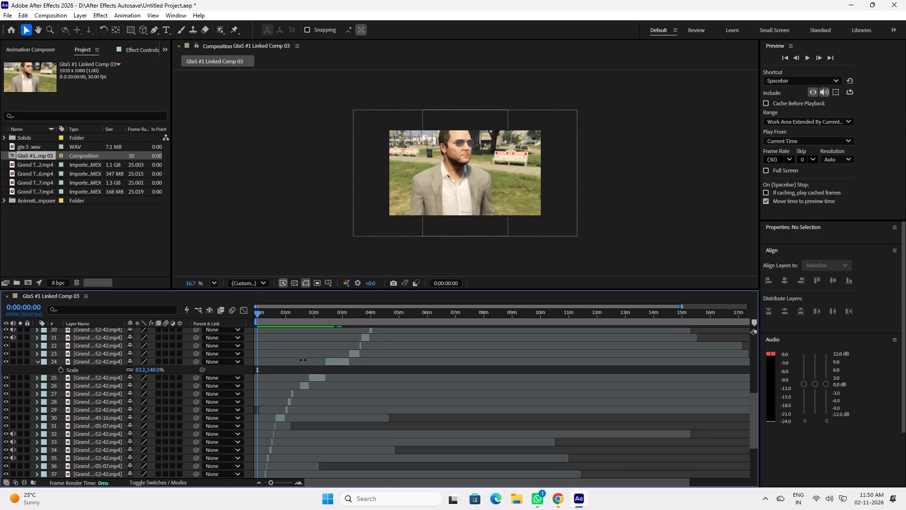
scroll(294, 406, "down", 14)
left_click_drag(271, 483, 275, 483)
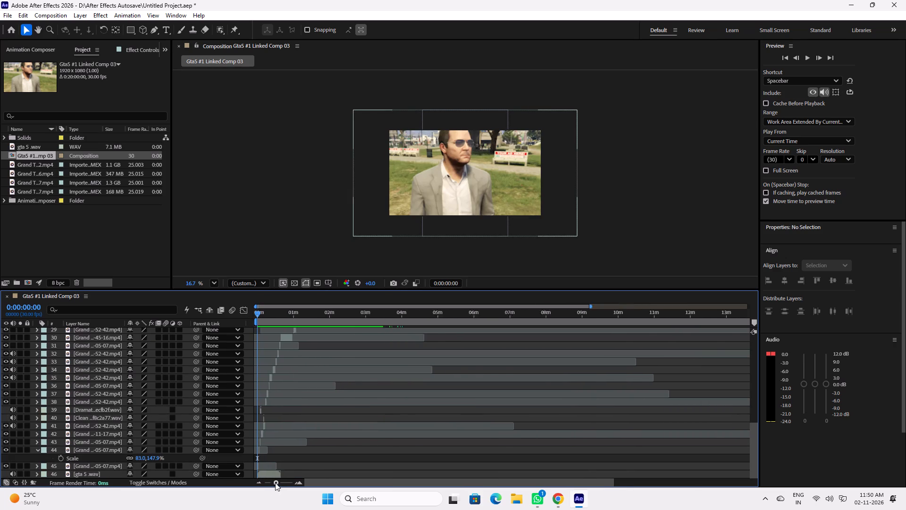
left_click_drag(275, 483, 289, 483)
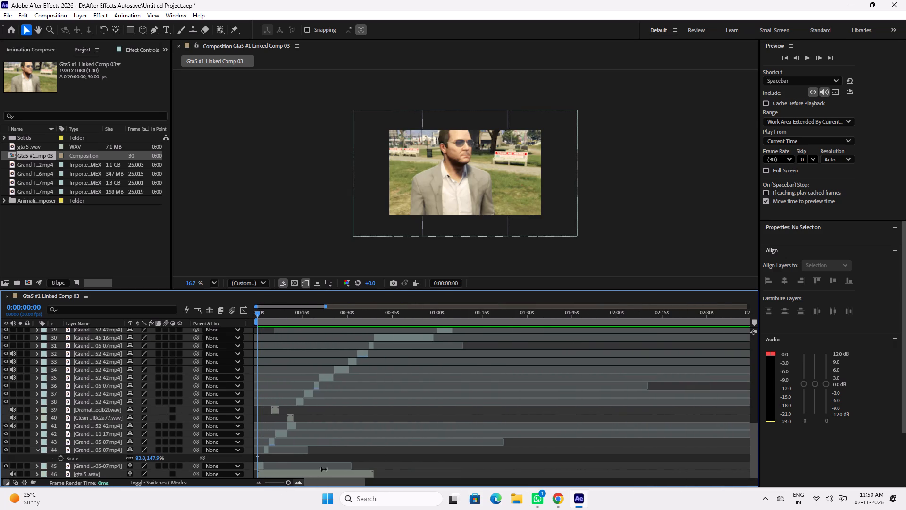
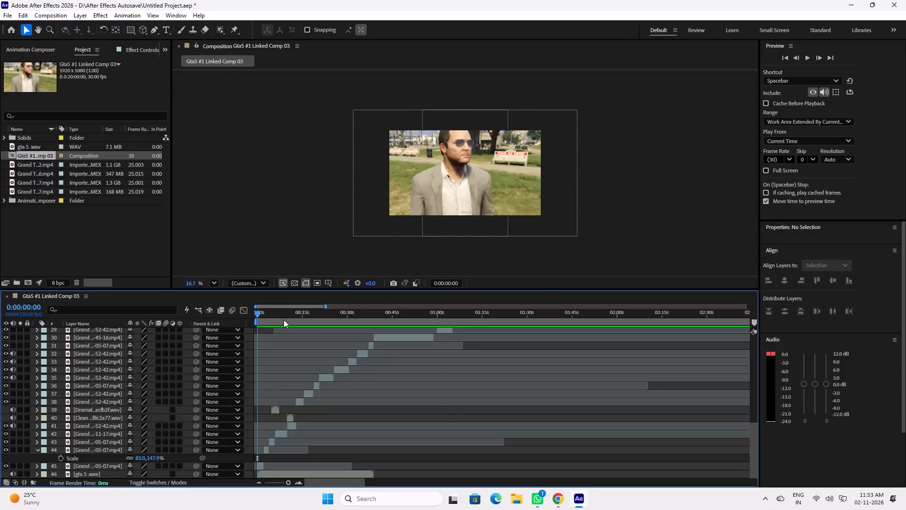
Play the composition from the start and enlarge the layer 32 clip's scale to 93.9, 167.0% at about 34 s, checking its playback.
left_click_drag(280, 317, 245, 317)
key("space")
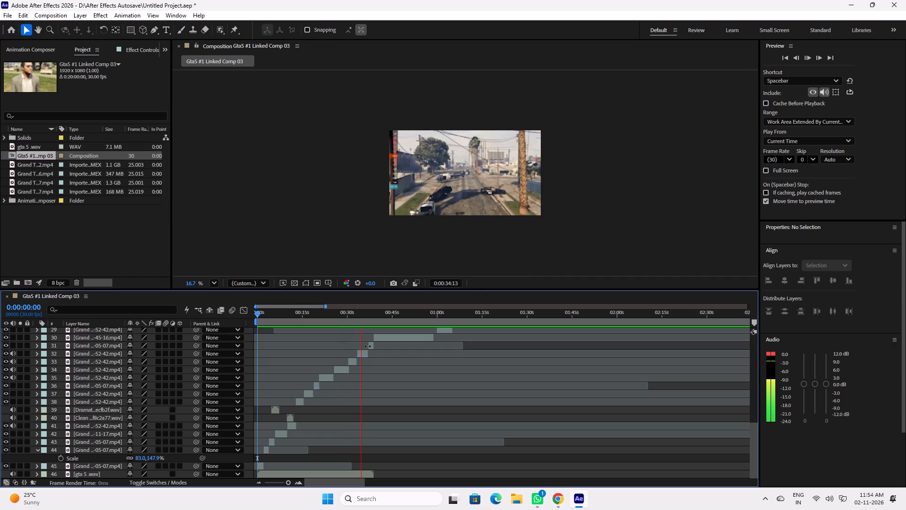
key("space")
left_click(362, 352)
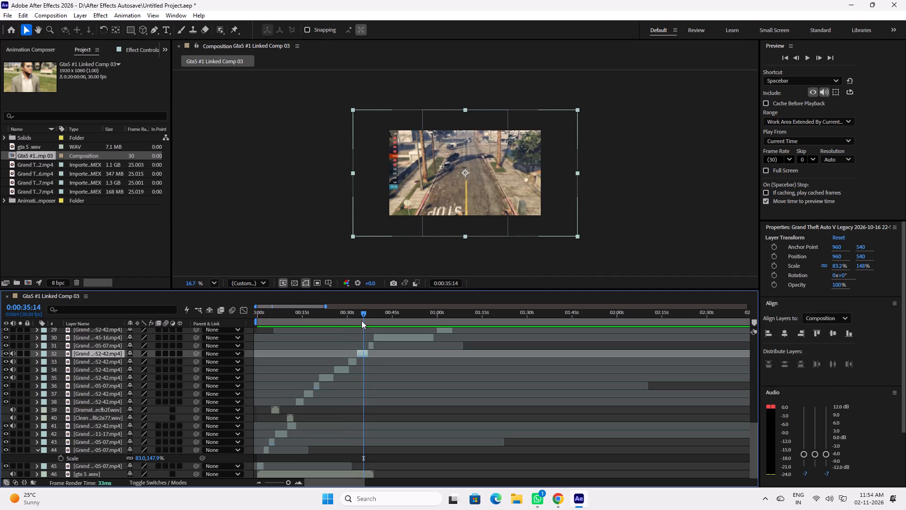
left_click(361, 316)
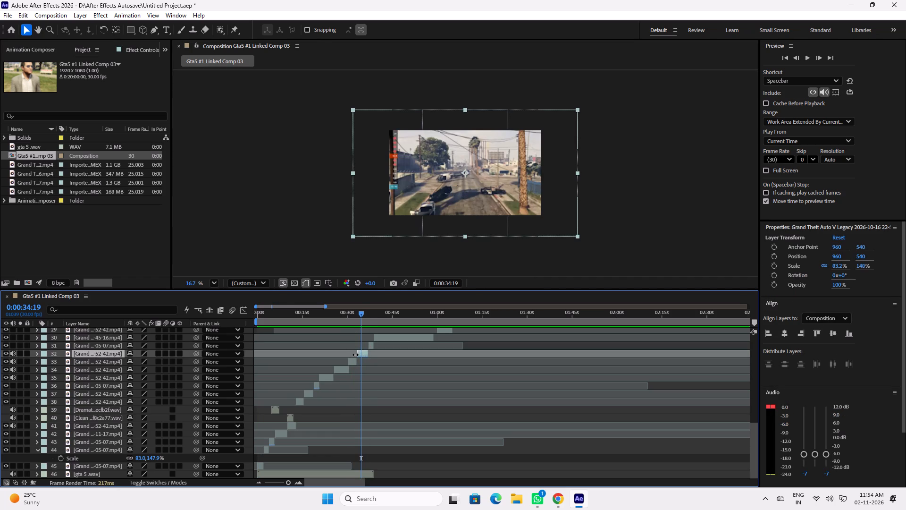
key("s")
left_click_drag(152, 361, 153, 361)
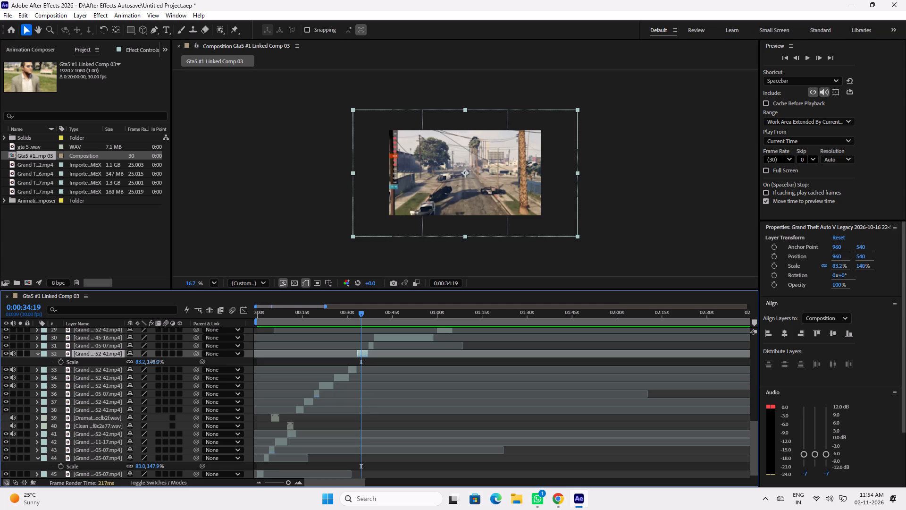
left_click_drag(153, 361, 160, 361)
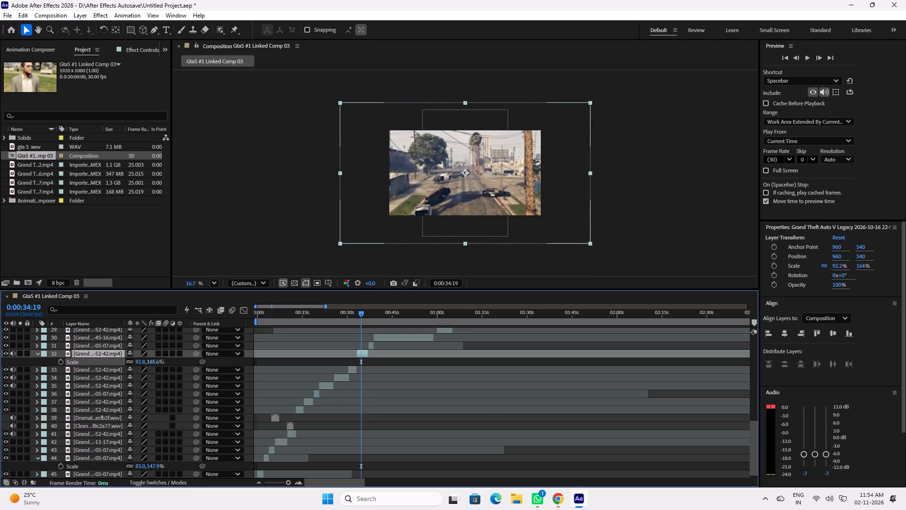
left_click_drag(160, 361, 161, 361)
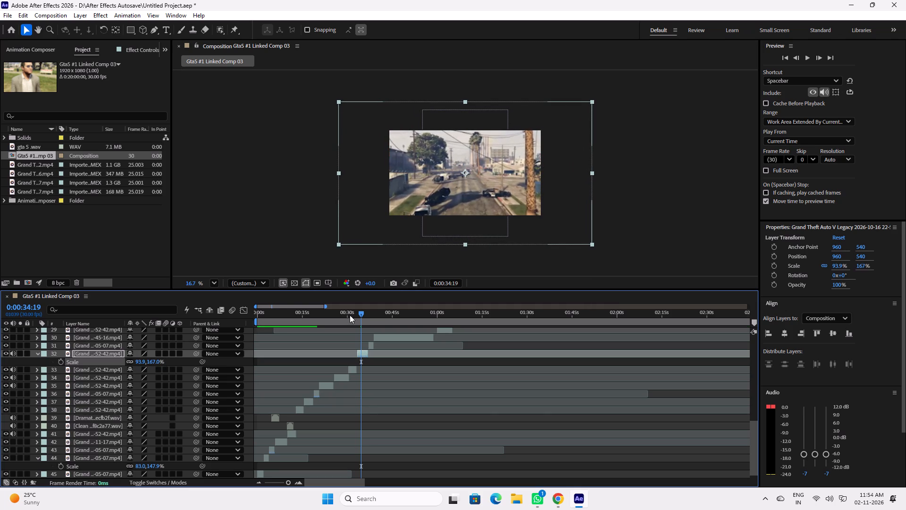
left_click(358, 314)
key("space")
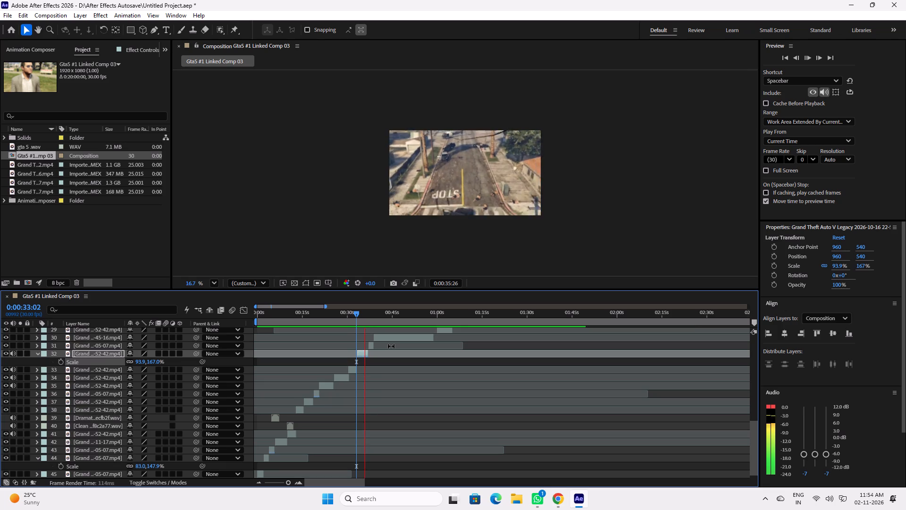
key("space")
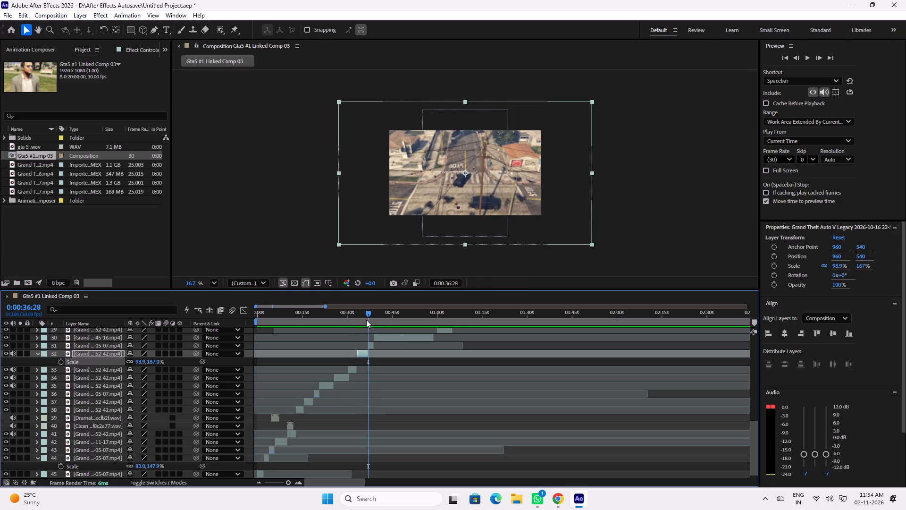
Check the following clips and enlarge the layer 30 clip's scale to 95.0, 169.0% at about 40 s.
left_click(366, 315)
key("space")
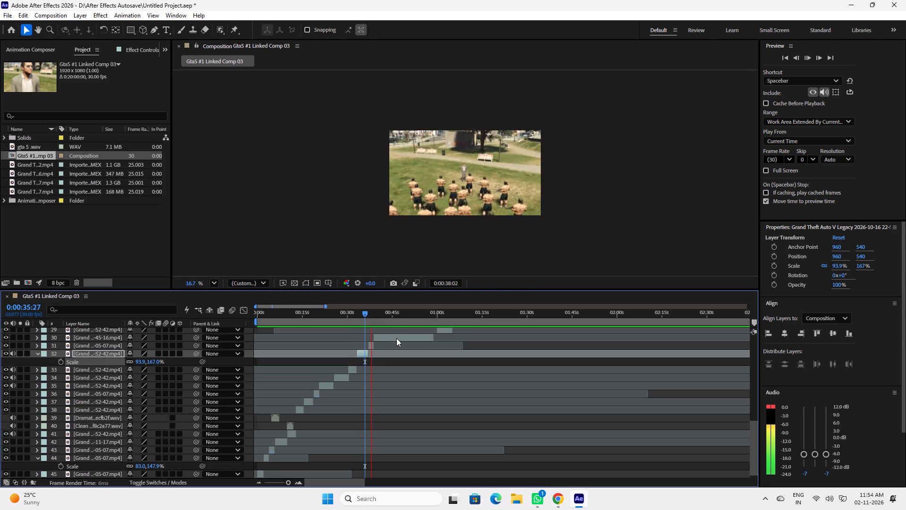
key("space")
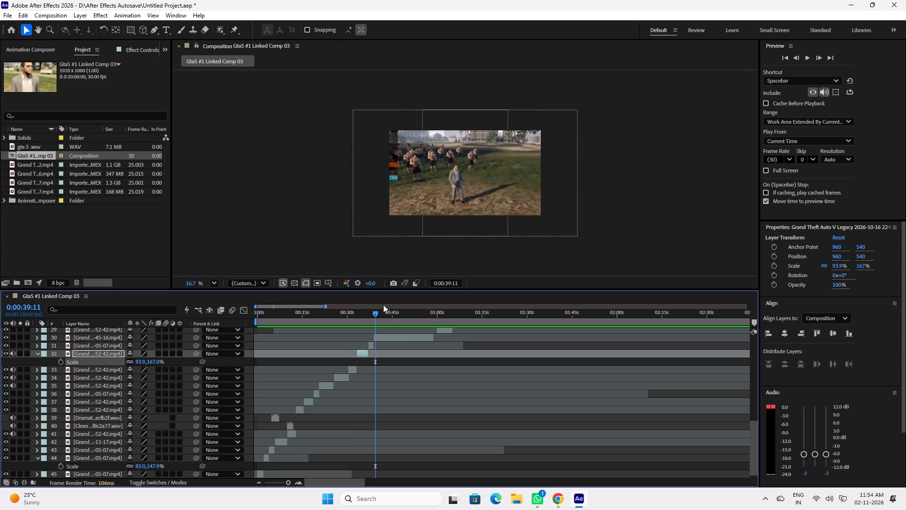
left_click(378, 313)
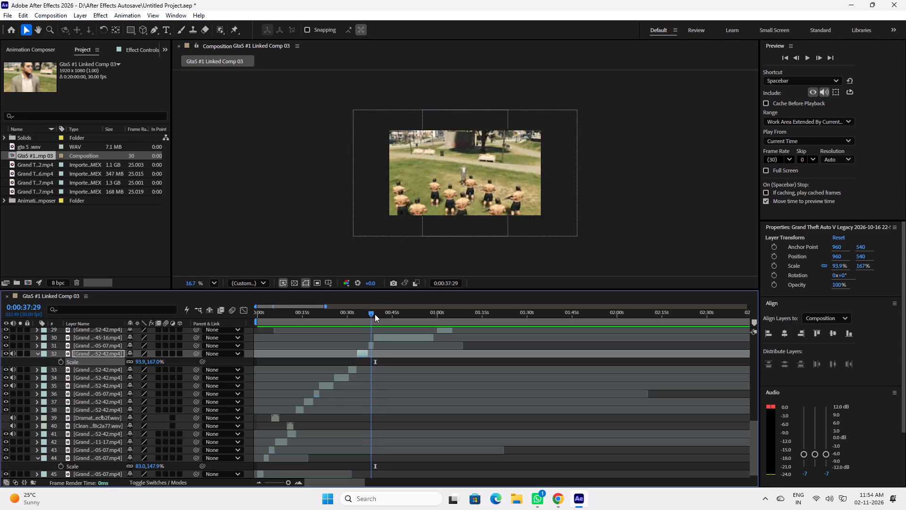
left_click(391, 336)
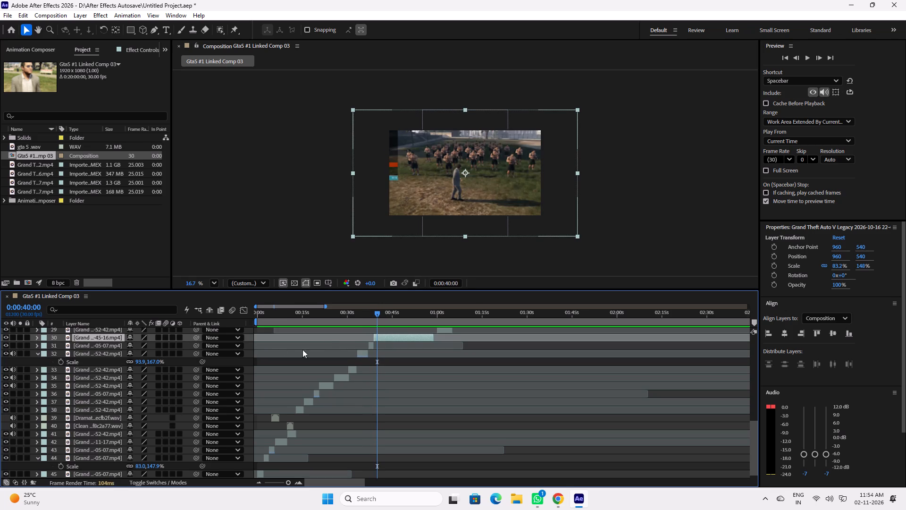
key("s")
left_click_drag(154, 346, 155, 346)
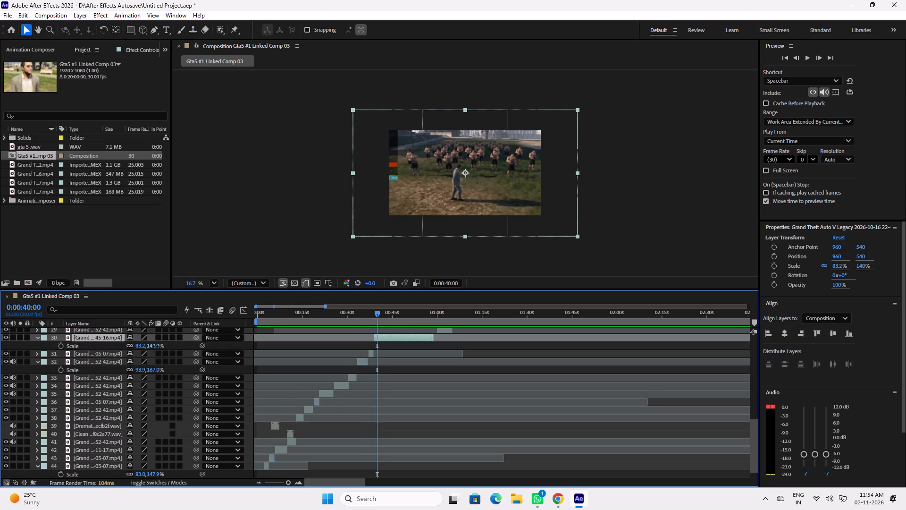
left_click_drag(155, 346, 164, 346)
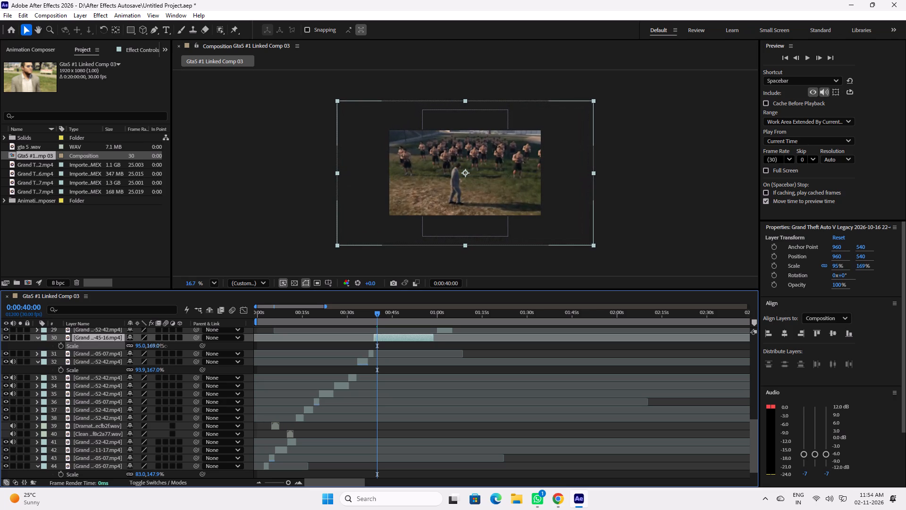
left_click_drag(164, 346, 162, 346)
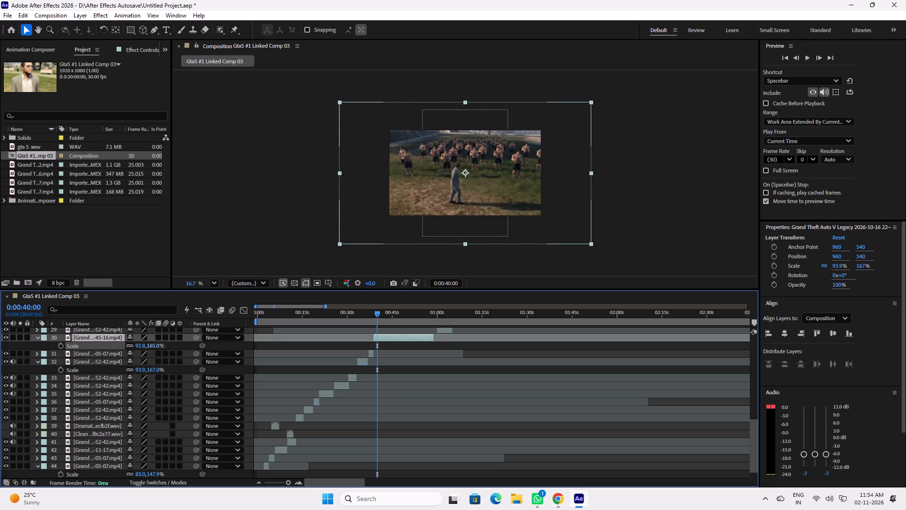
left_click_drag(162, 346, 164, 346)
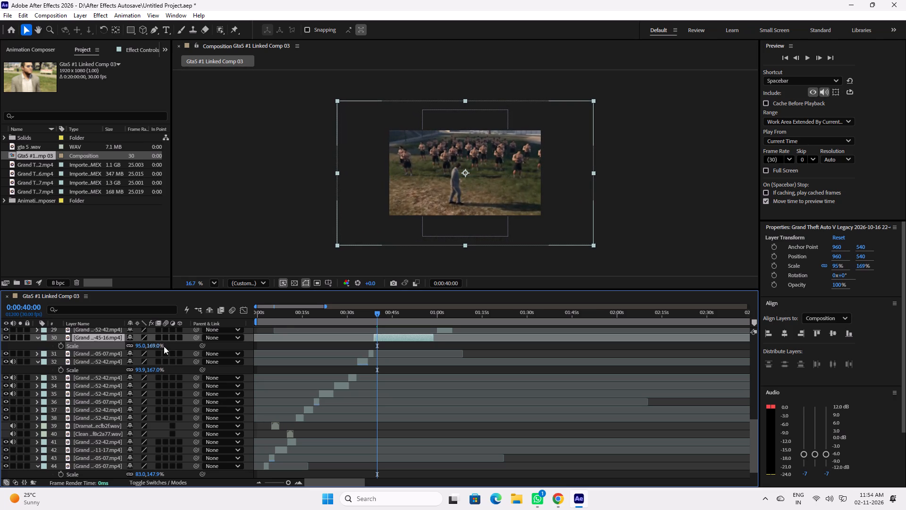
Set the composition's preview resolution to Full.
left_click(248, 288)
left_click(251, 283)
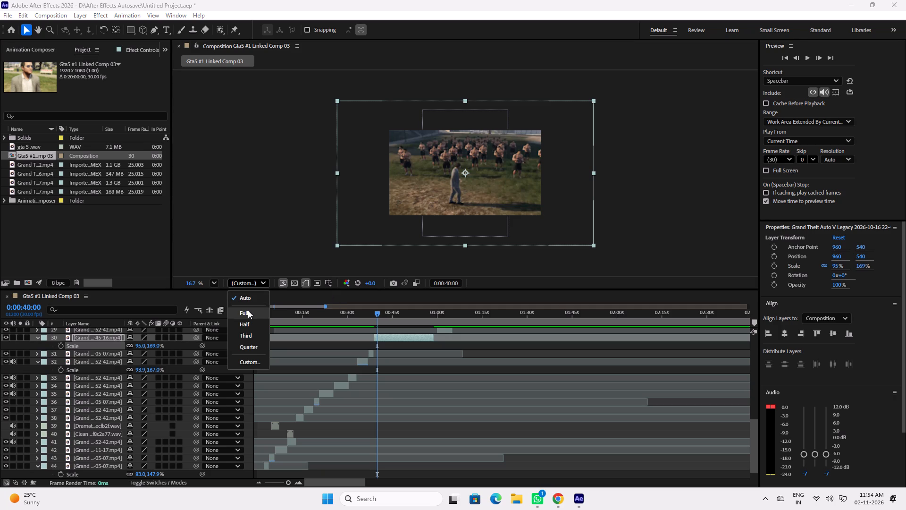
left_click(248, 309)
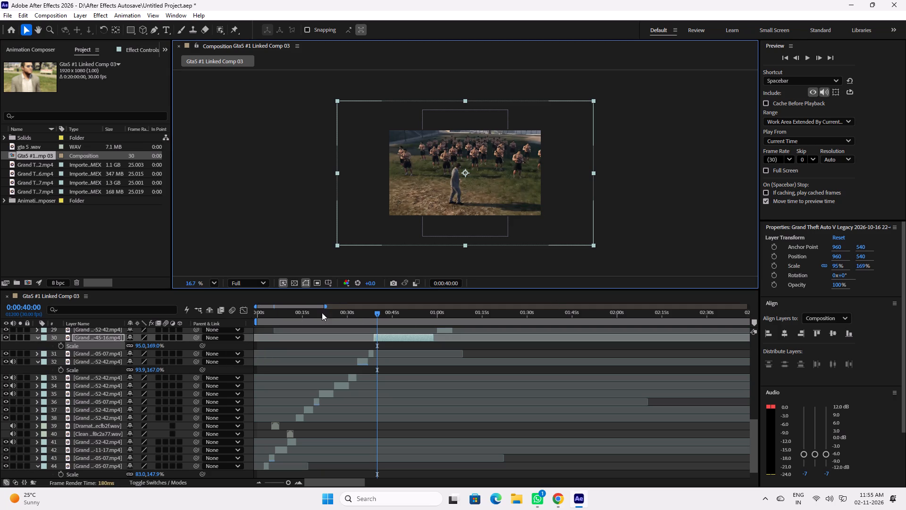
Scrub through the layer 30 clip between about 40 and 54 s and examine its framing in a closer view.
scroll(447, 162, "up", 5)
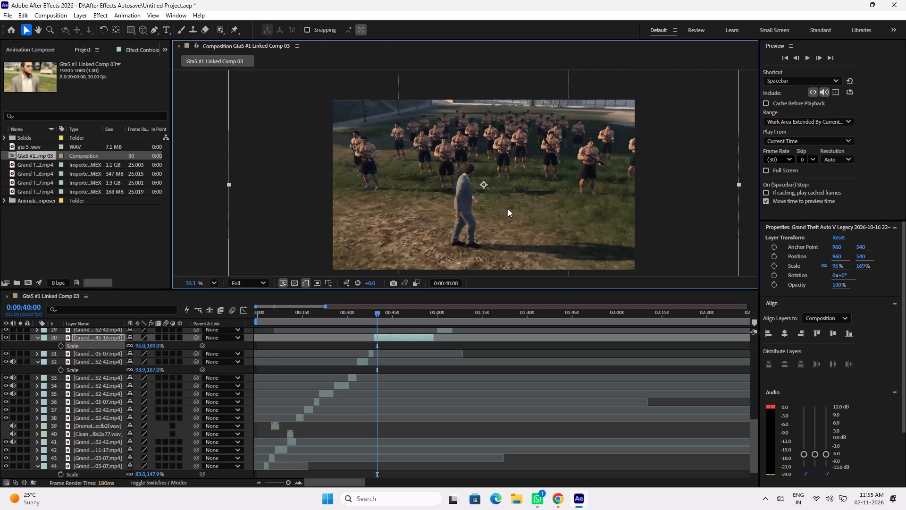
scroll(508, 209, "up", 3)
scroll(507, 209, "down", 2)
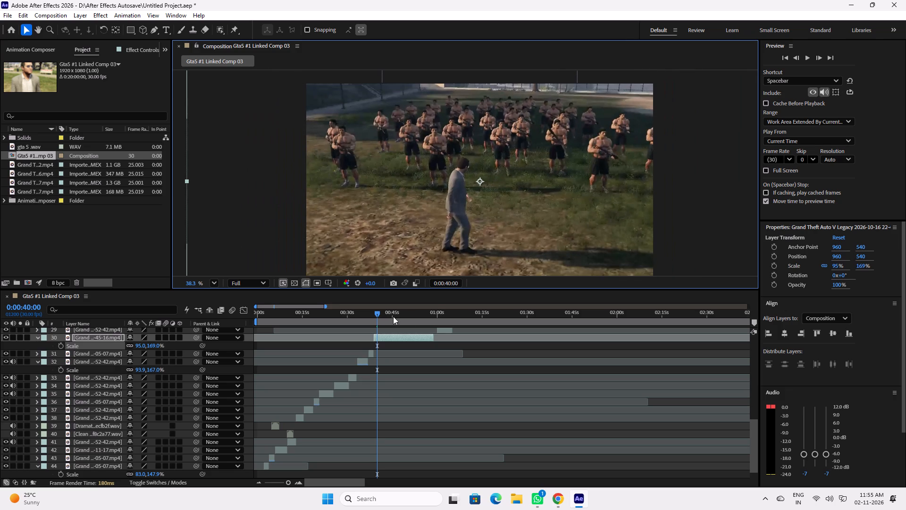
left_click_drag(378, 314, 396, 315)
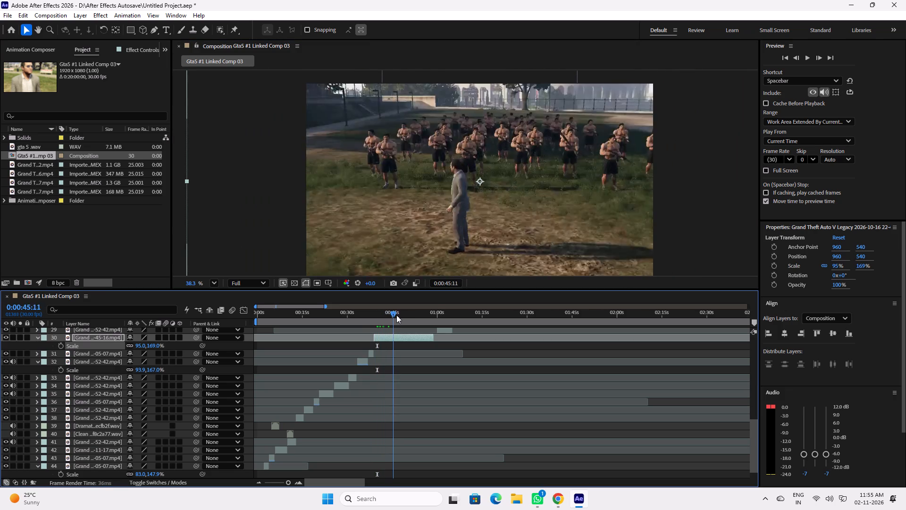
left_click_drag(396, 315, 422, 318)
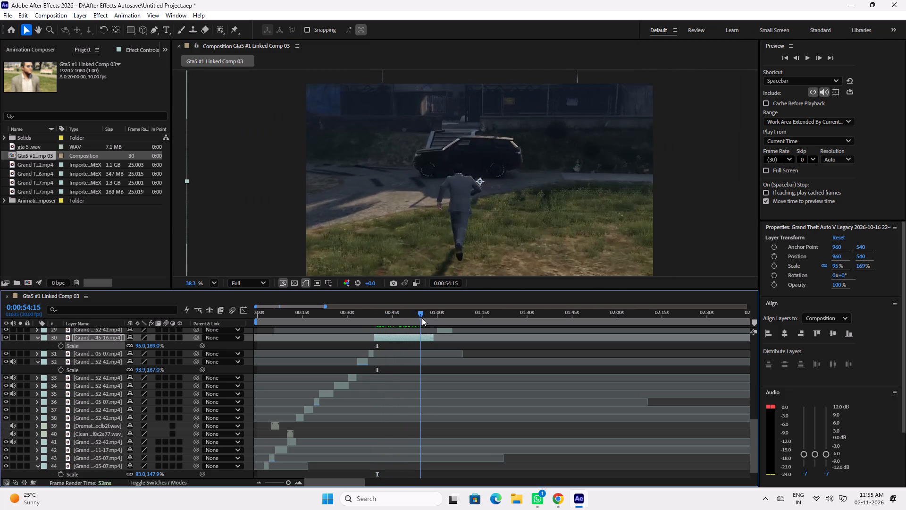
left_click_drag(422, 318, 395, 315)
Save the project.
key("ctrl+s")
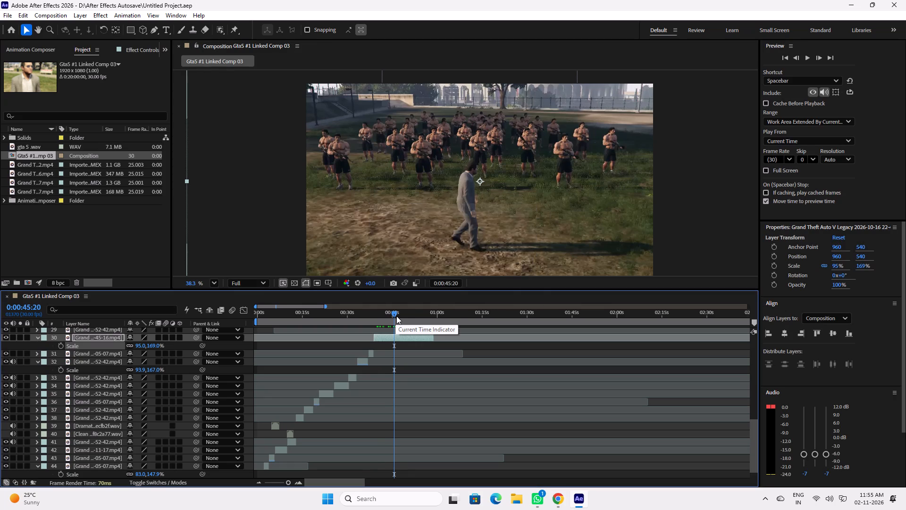
Play the composition from about 51 s to 1 min 1 s, partly in an enlarged viewer, and check the clips' framing.
left_click_drag(393, 313, 408, 315)
key("space")
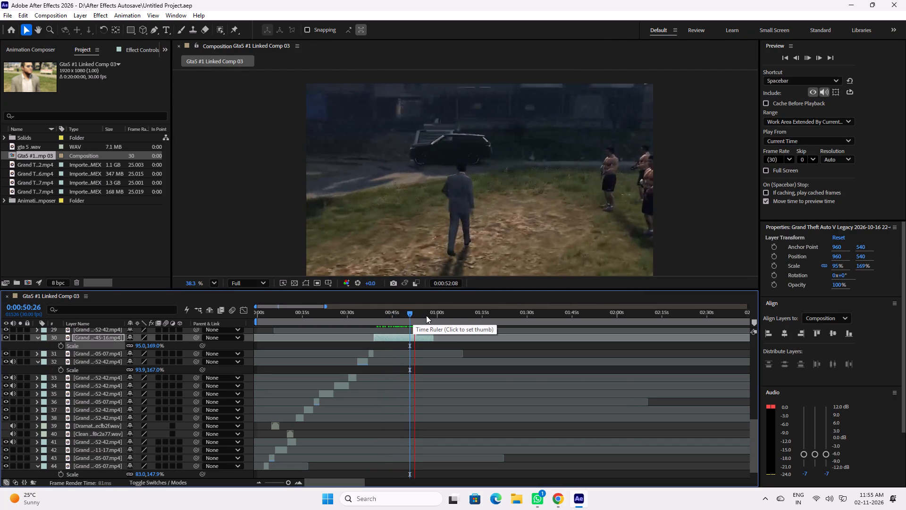
key("space")
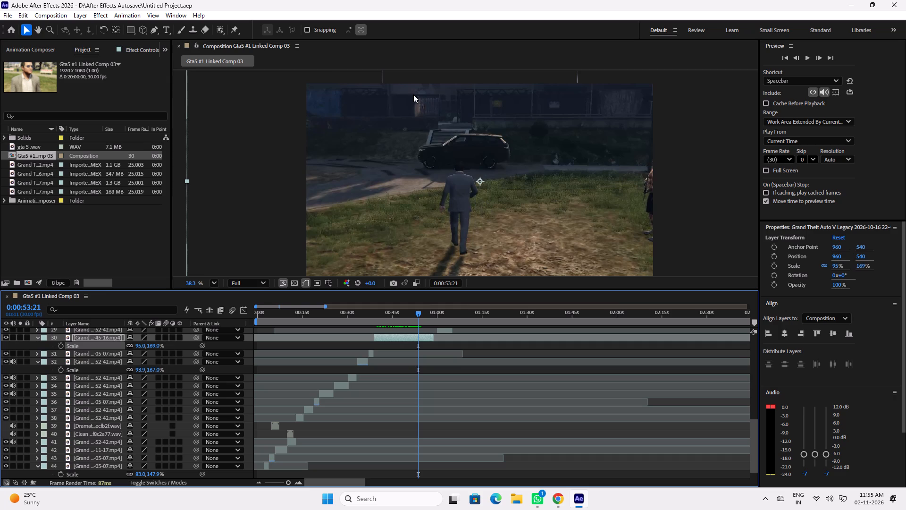
double_click(324, 58)
double_click(394, 45)
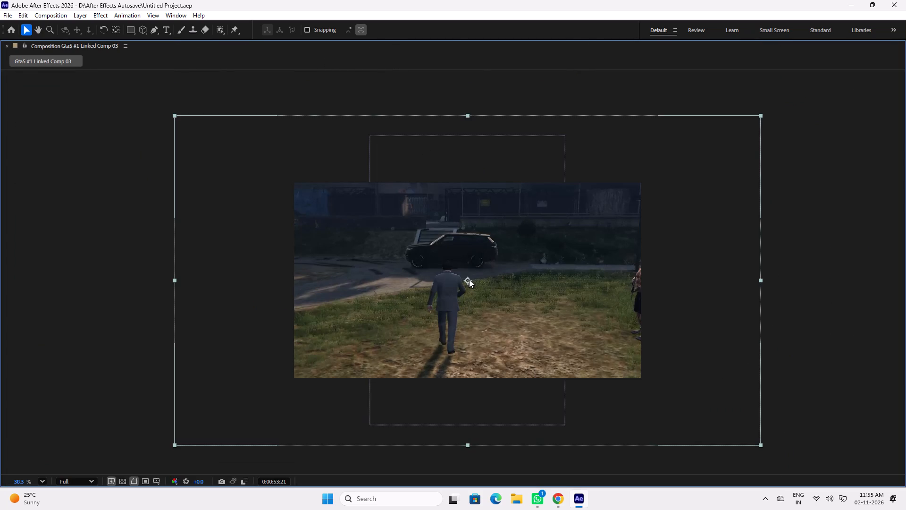
scroll(469, 280, "down", 1)
key("space")
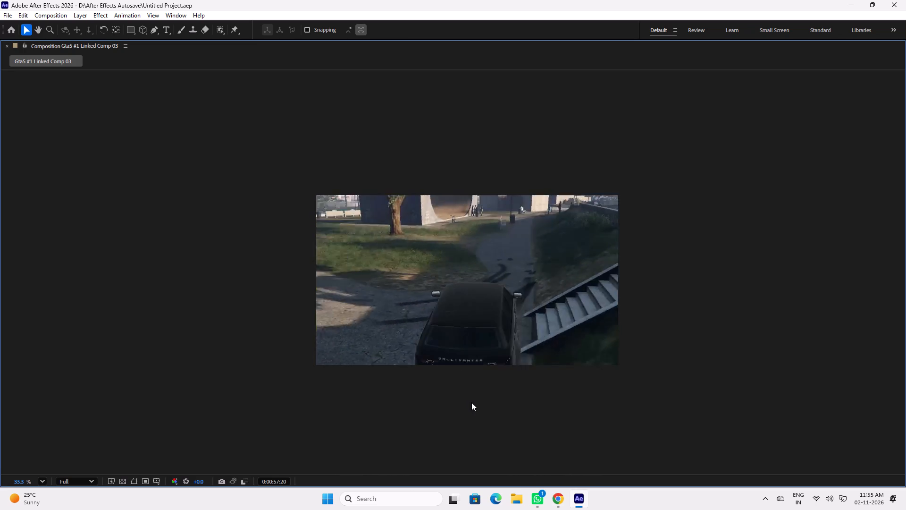
key("space")
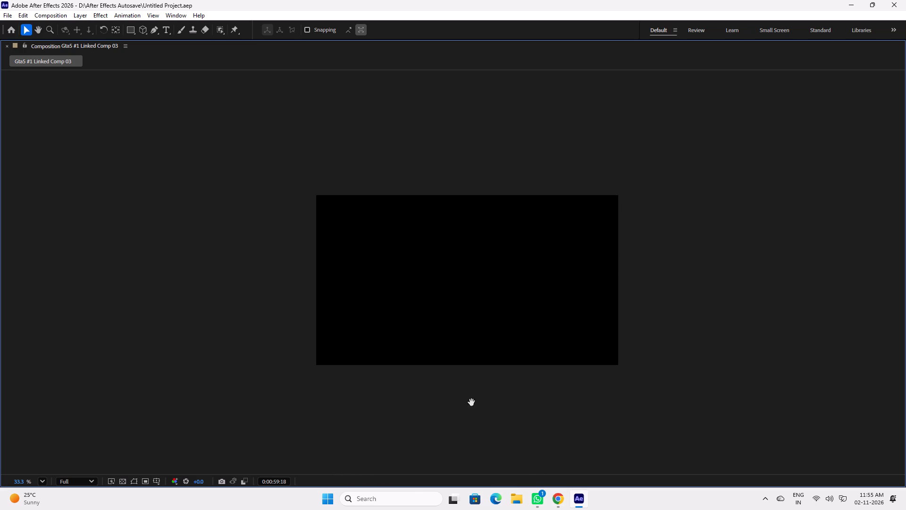
key("space")
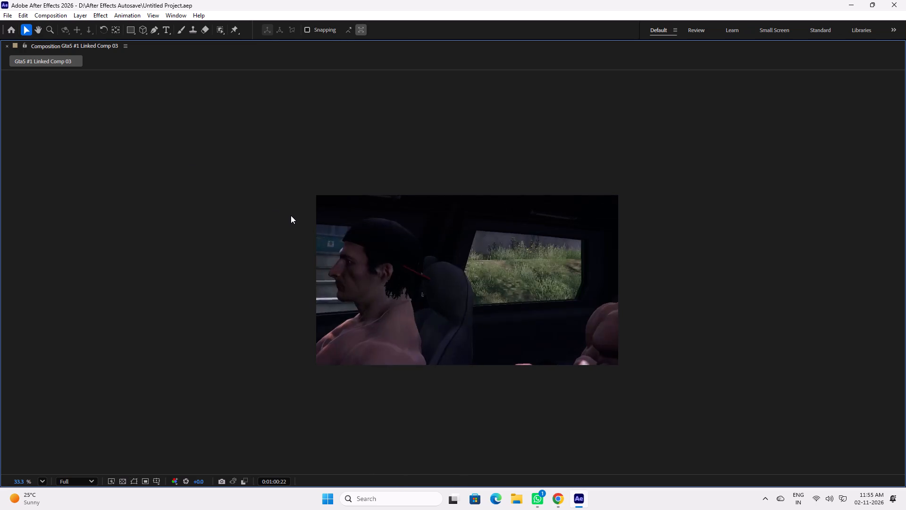
key("space")
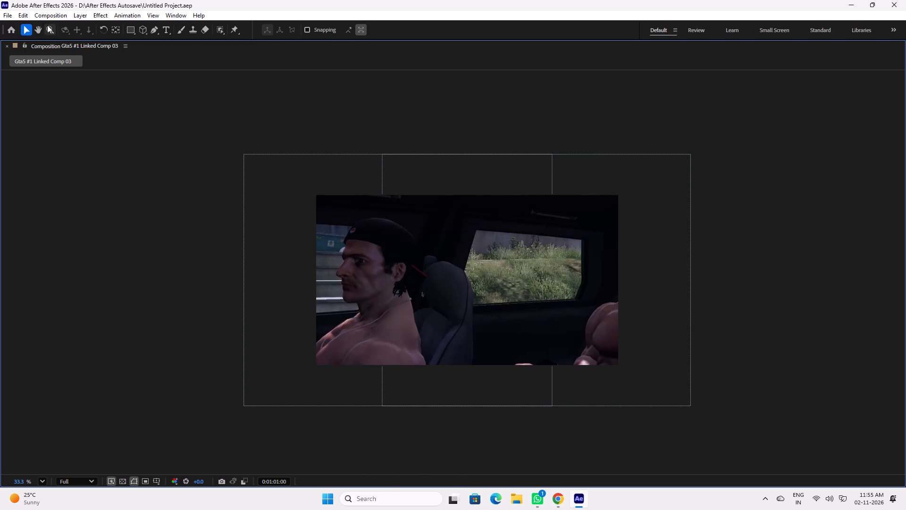
double_click(265, 47)
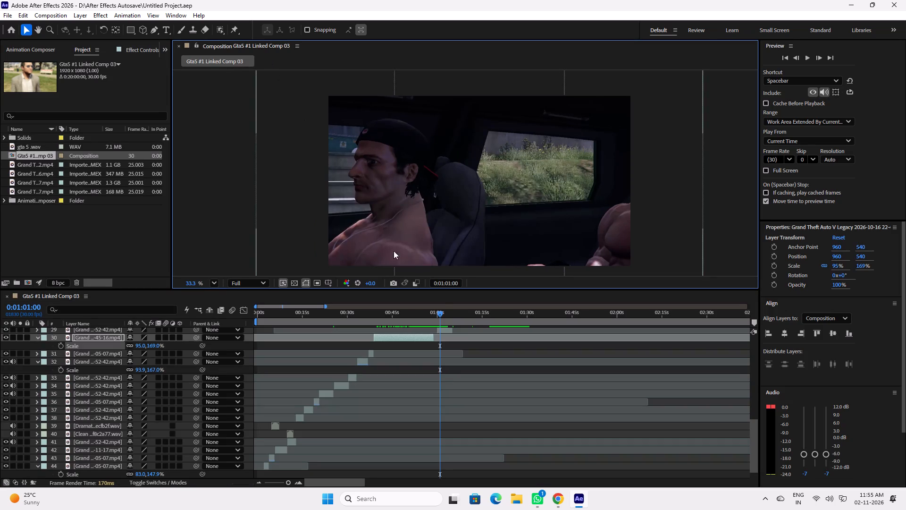
Scrub through the layer 29 and 28 clips to about 1 min 8 s and check their framing.
left_click_drag(434, 316, 441, 316)
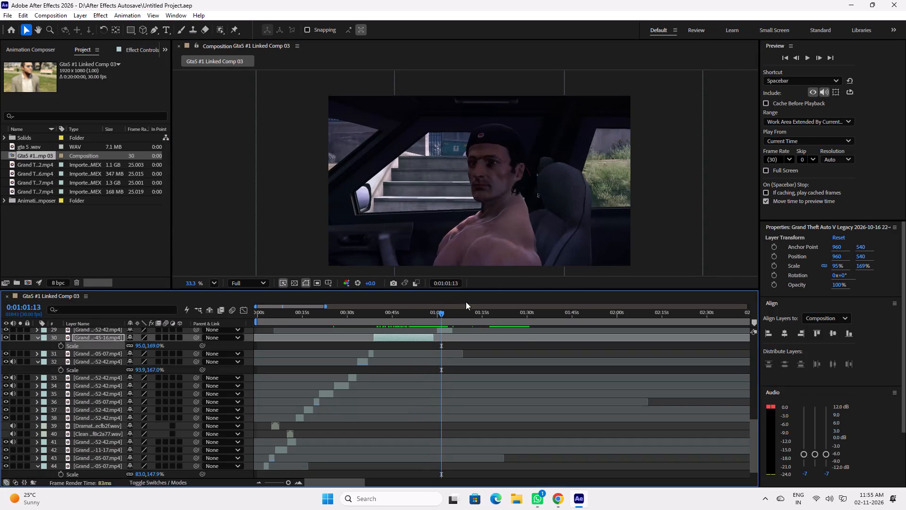
scroll(466, 301, "down", 2)
scroll(466, 344, "up", 2)
left_click_drag(444, 315, 463, 314)
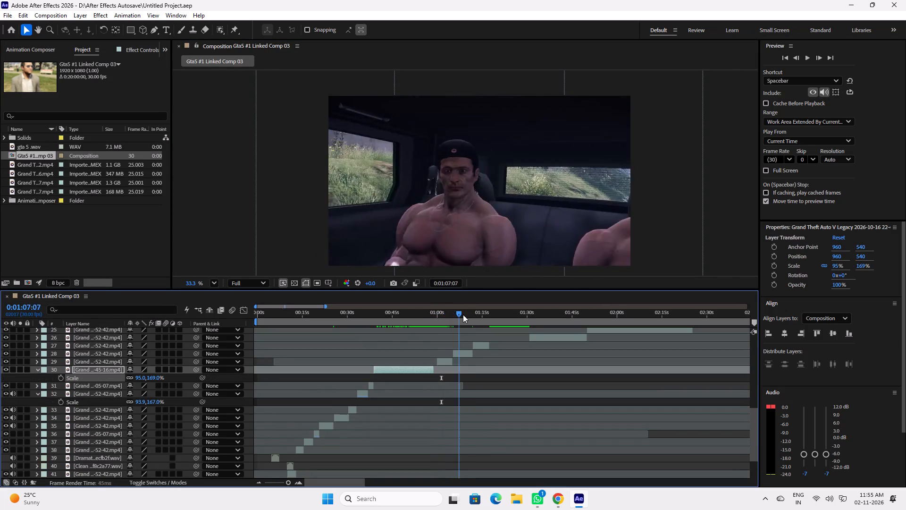
left_click_drag(463, 314, 466, 315)
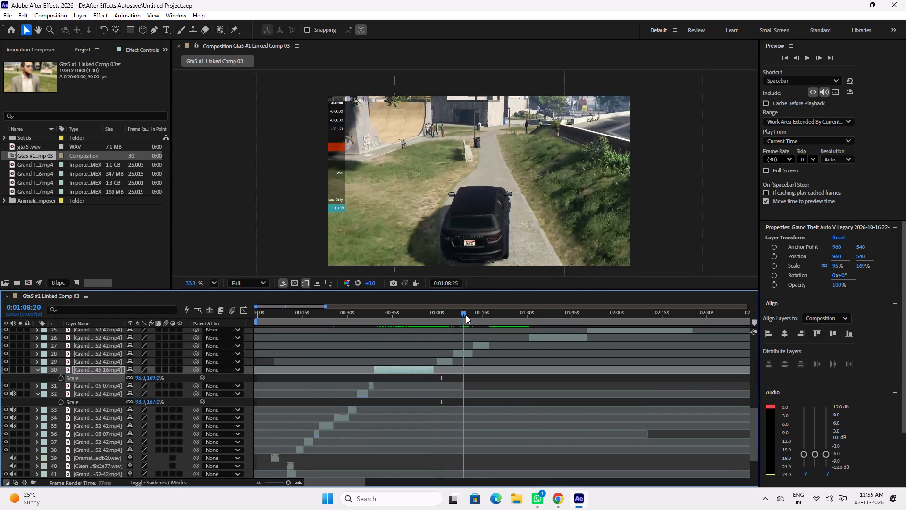
left_click_drag(466, 315, 465, 316)
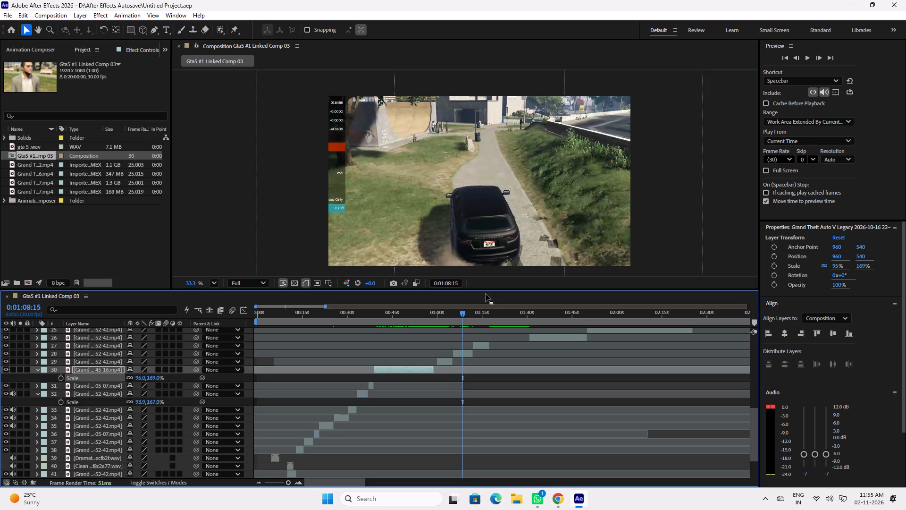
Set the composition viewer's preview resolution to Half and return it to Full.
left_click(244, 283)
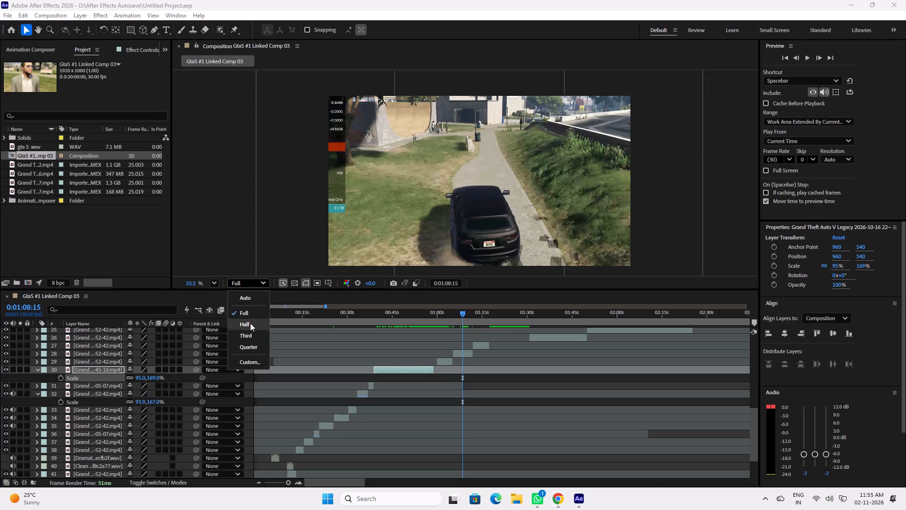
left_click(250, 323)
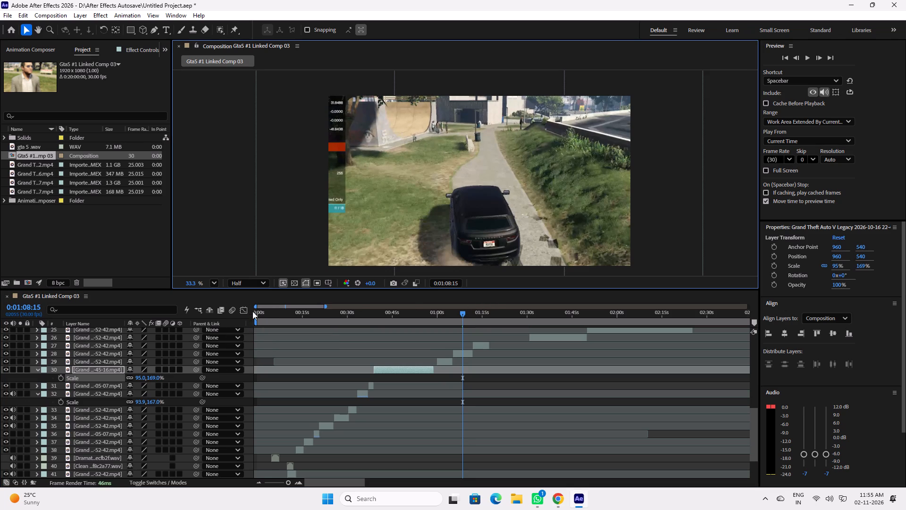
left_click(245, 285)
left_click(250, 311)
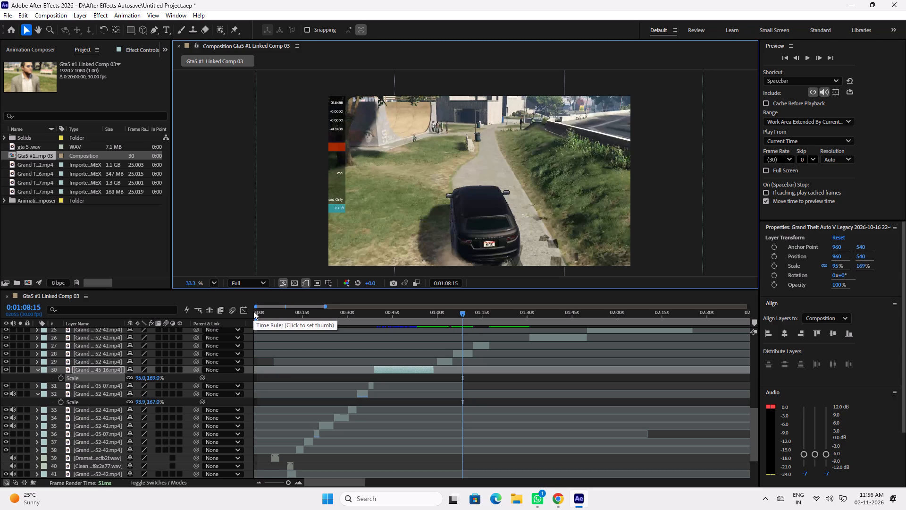
Play the layer 30 clip from about 38 s to 43 s and check its framing.
left_click_drag(416, 317, 412, 316)
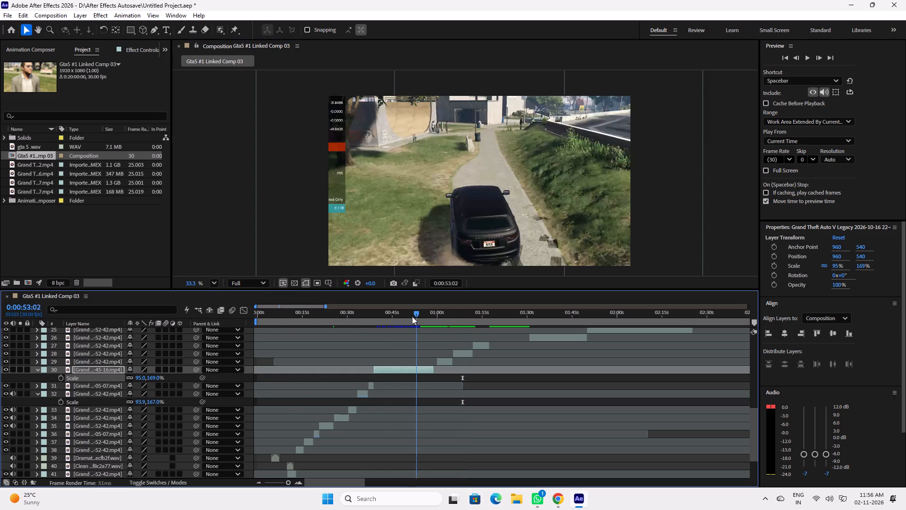
left_click_drag(412, 316, 372, 311)
key("space")
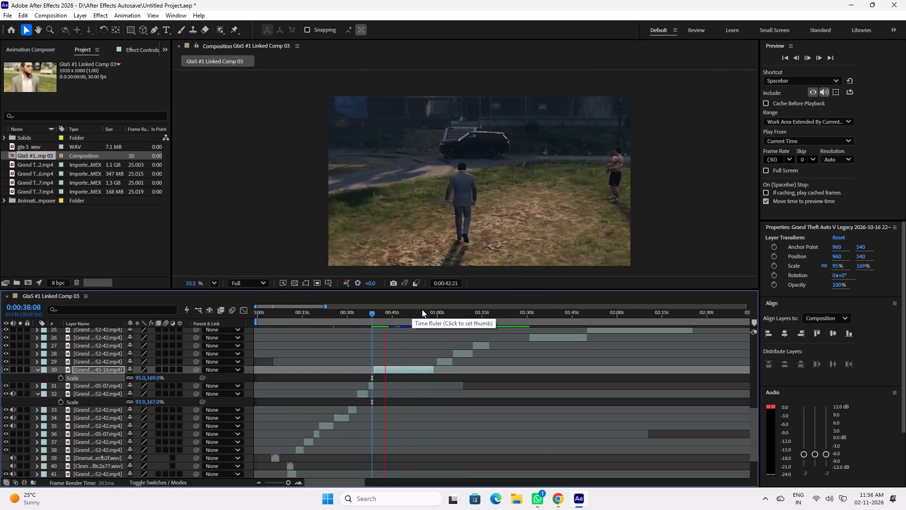
key("space")
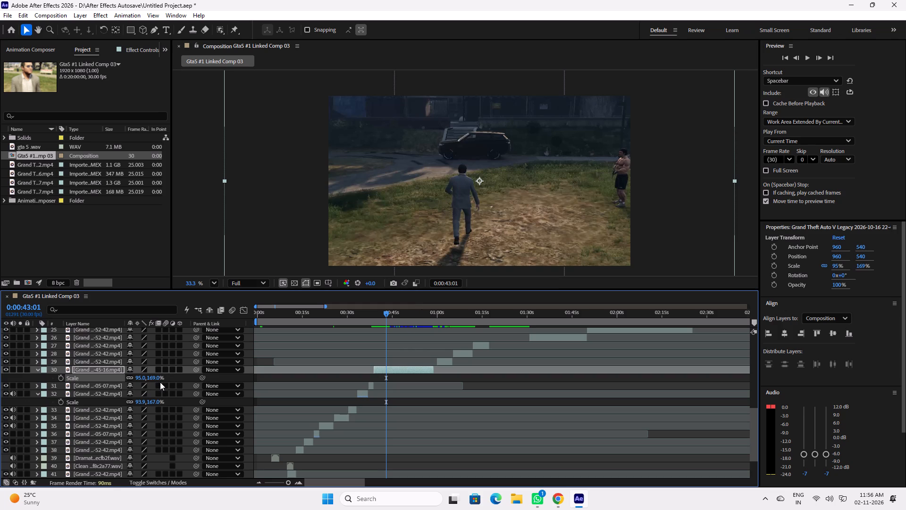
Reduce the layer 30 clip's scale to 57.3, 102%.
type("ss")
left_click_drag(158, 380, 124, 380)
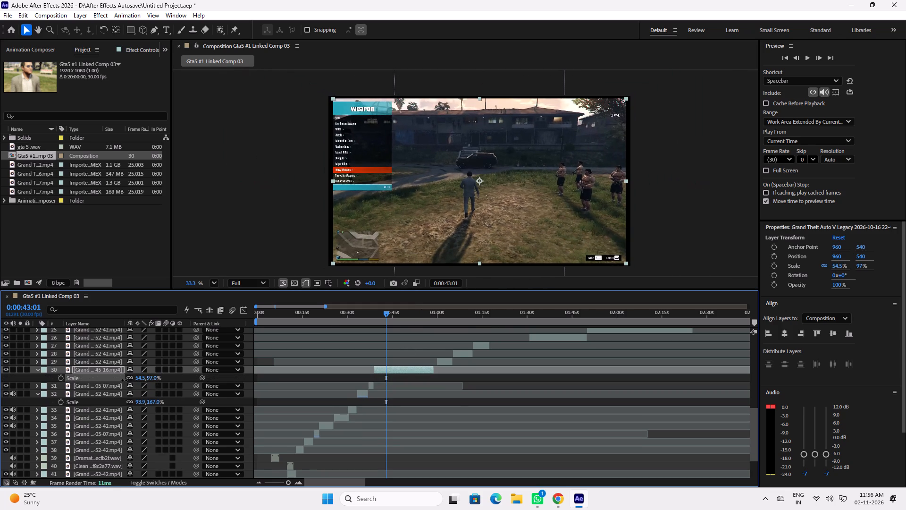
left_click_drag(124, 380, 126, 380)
Play the layer 30 clip from about 43 s to 58 s, partly in an enlarged view, and check its framing.
left_click(388, 317)
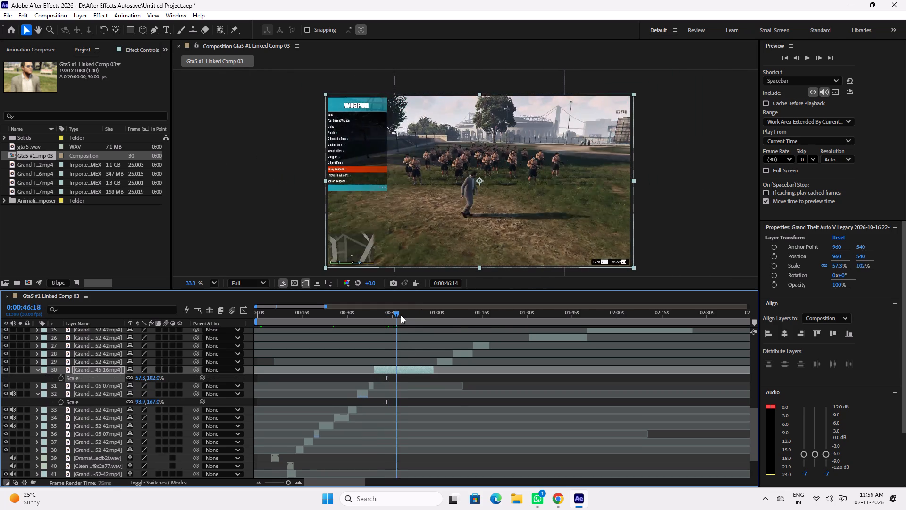
key("space")
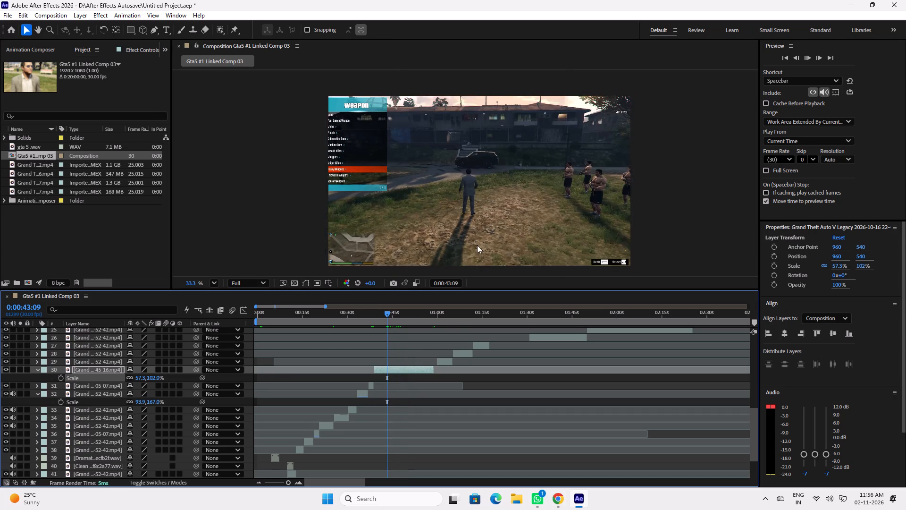
scroll(476, 213, "up", 5)
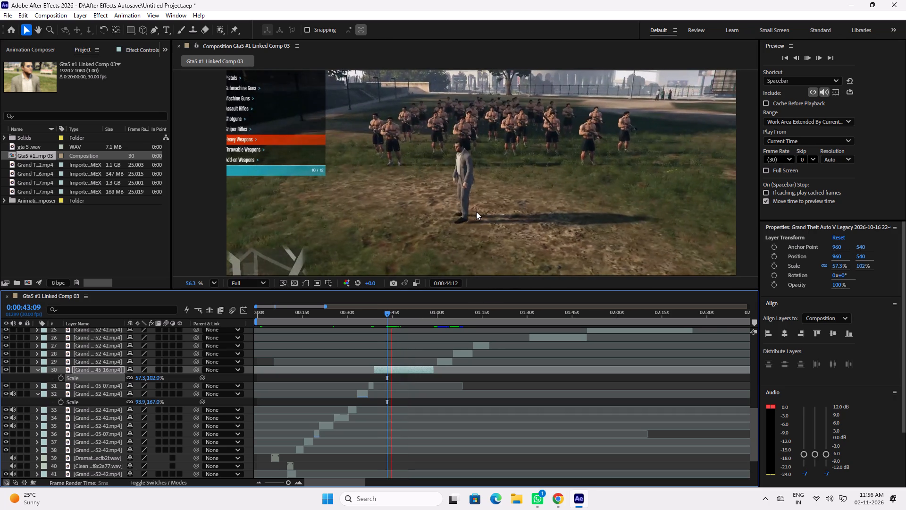
scroll(476, 212, "down", 2)
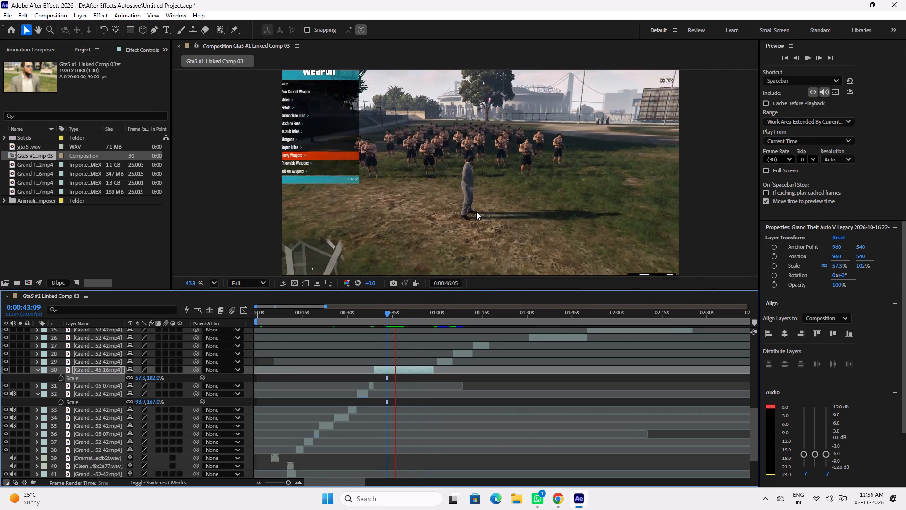
scroll(476, 212, "down", 2)
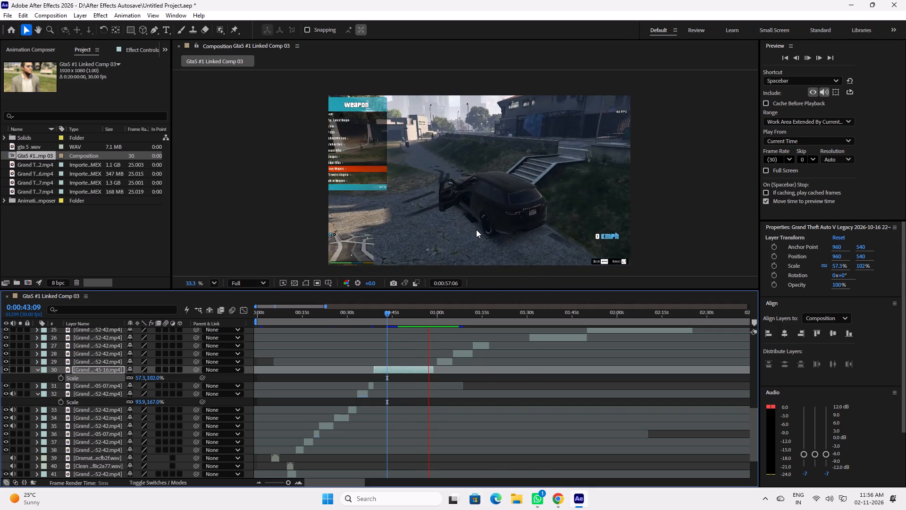
key("space")
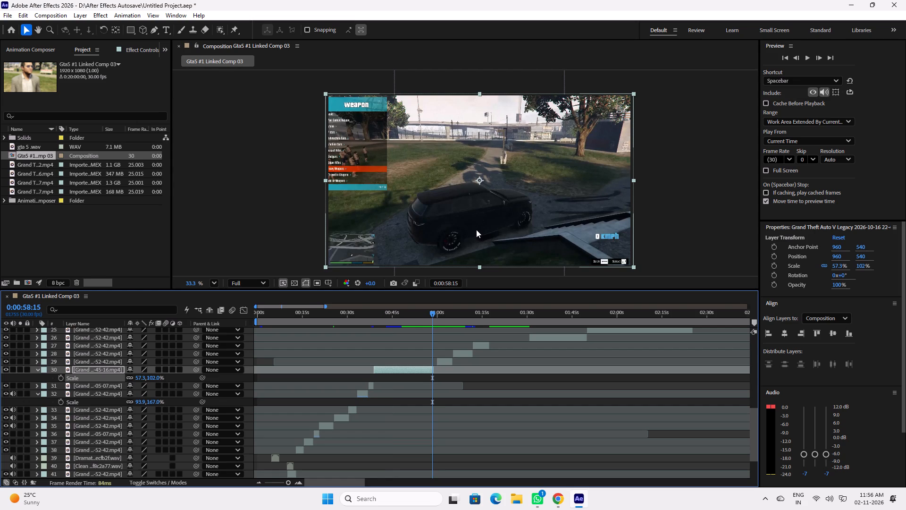
Undo the scale changes on the layer 30 and 32 clips and the removal of the Rotate 1 transition layer.
key("ctrl+z")
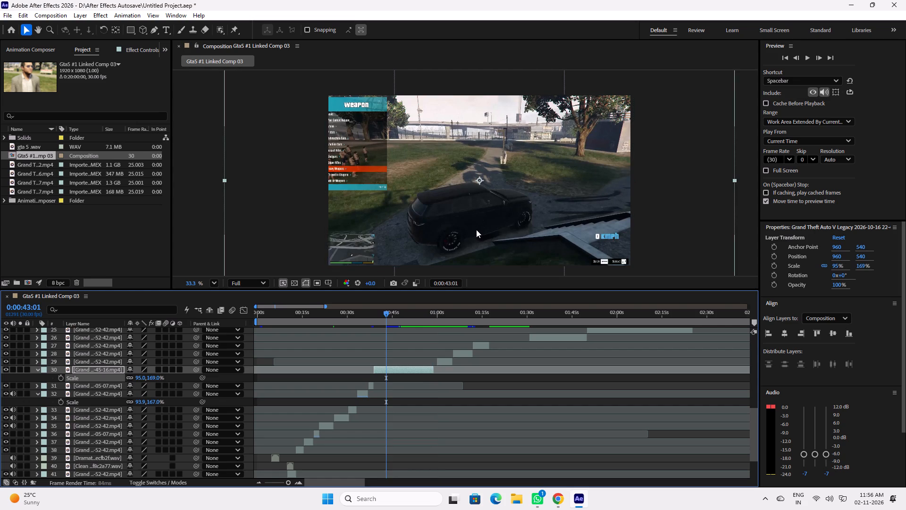
key("ctrl+z")
key("ctrl+z")
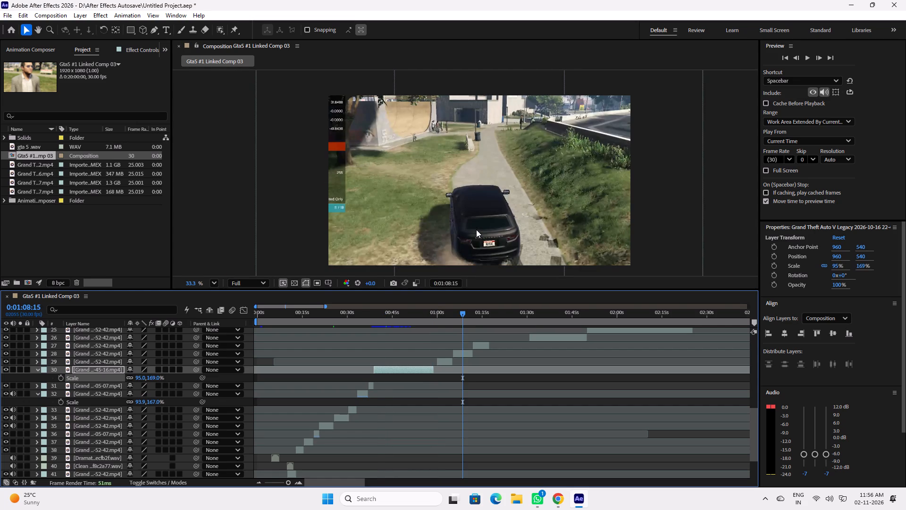
key("ctrl+z")
key("ctrl+z")
key("ctrl+z")
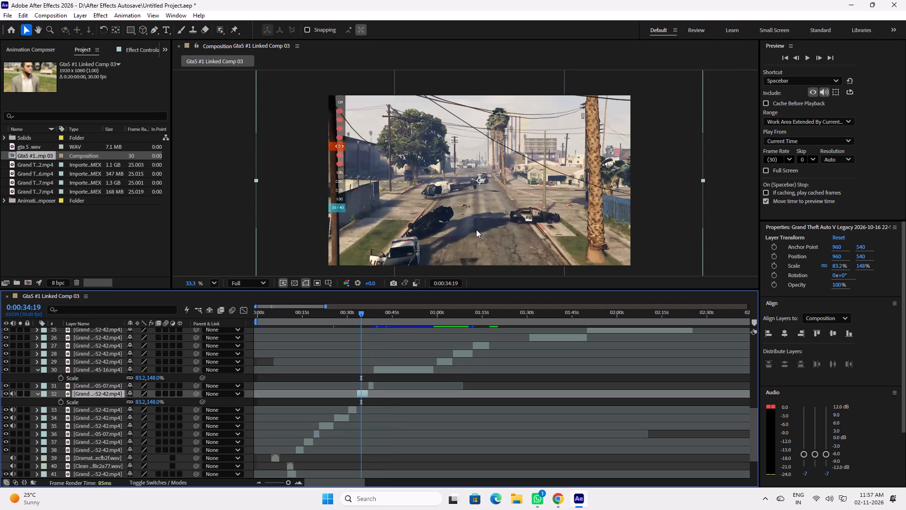
left_click_drag(336, 310, 273, 319)
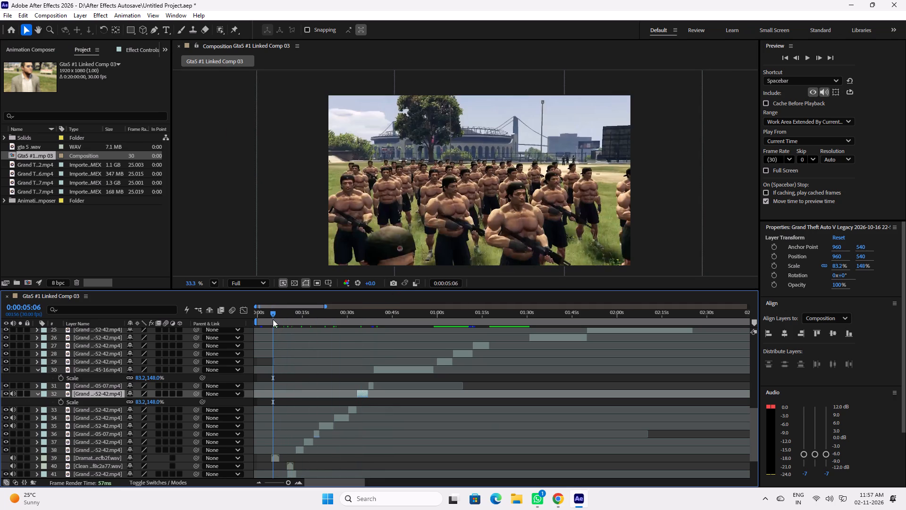
key("ctrl+z")
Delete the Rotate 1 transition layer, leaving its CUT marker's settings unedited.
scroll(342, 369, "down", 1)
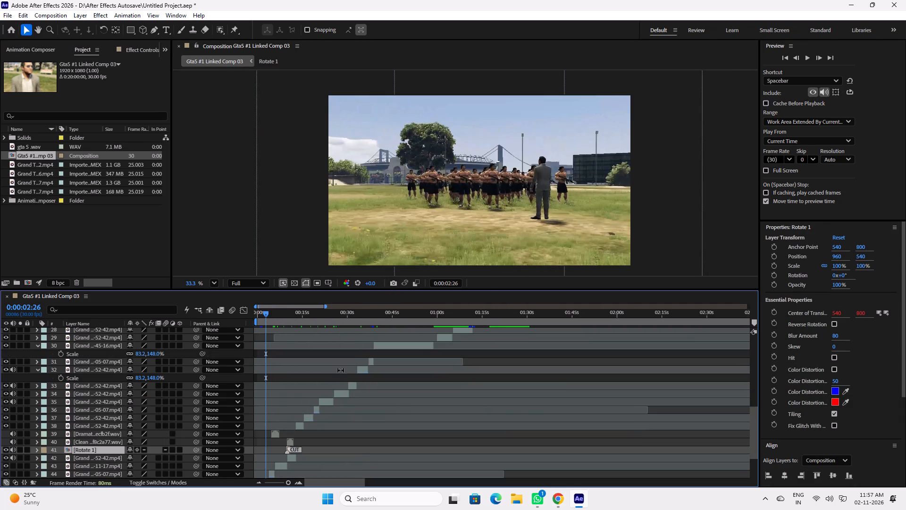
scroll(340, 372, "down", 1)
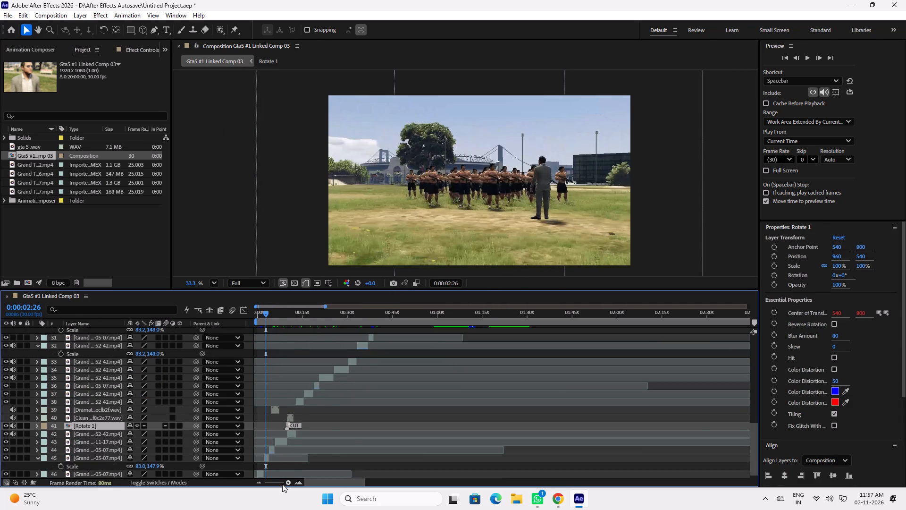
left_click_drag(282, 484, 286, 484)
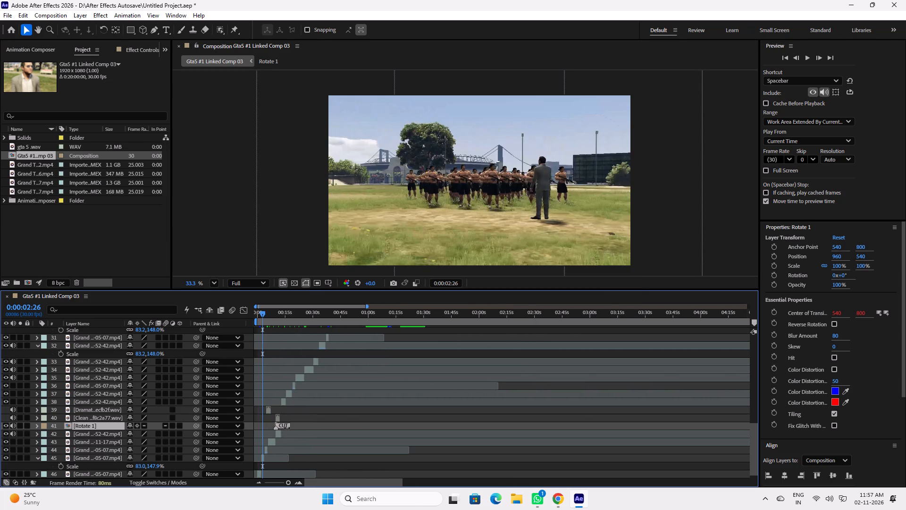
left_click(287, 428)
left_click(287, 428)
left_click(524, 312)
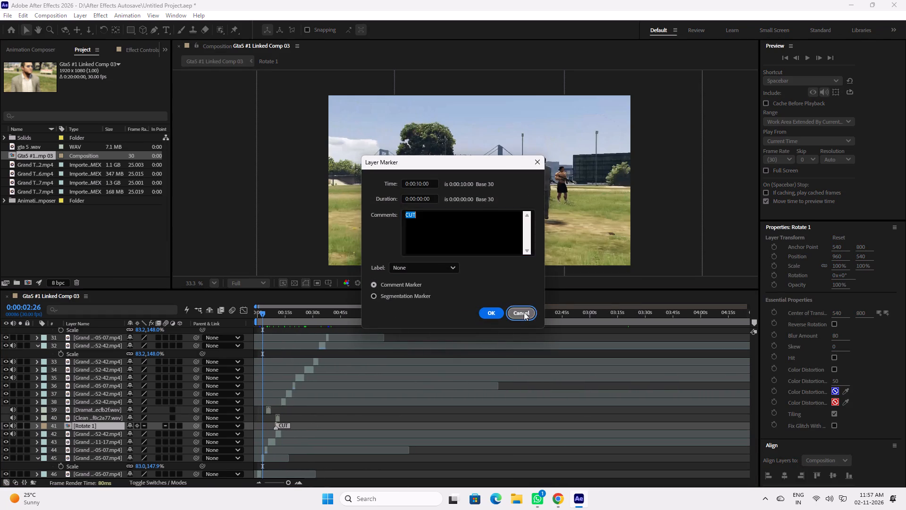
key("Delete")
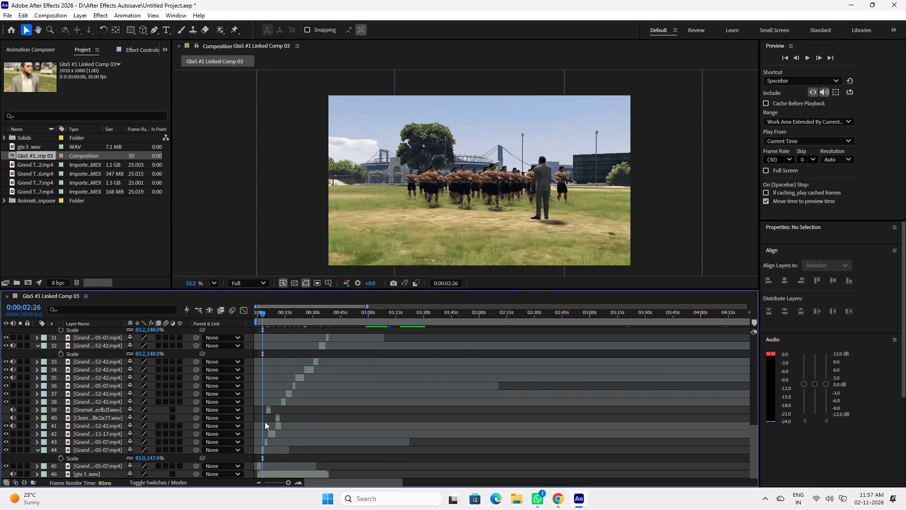
Scrub through the later clips around 1 min 17 s to 1 min 53 s and back to the start, checking their framing.
left_click(268, 409)
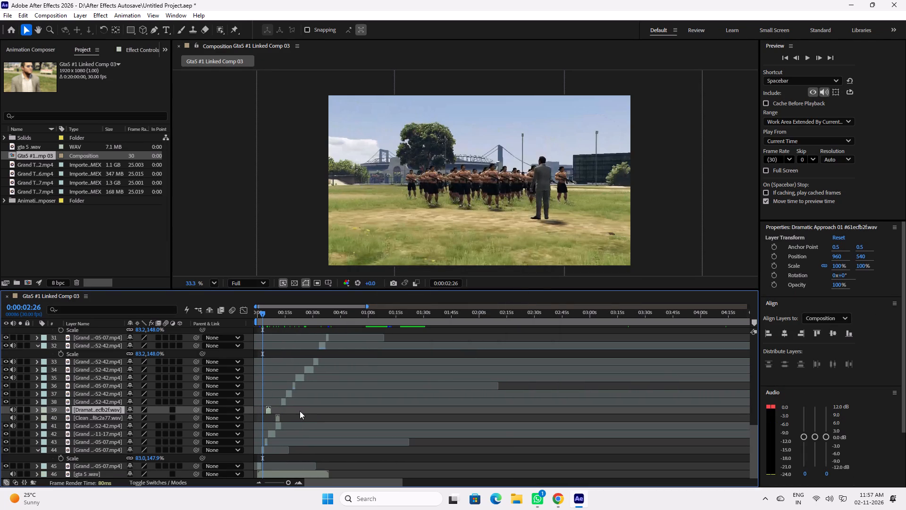
scroll(297, 381, "up", 5)
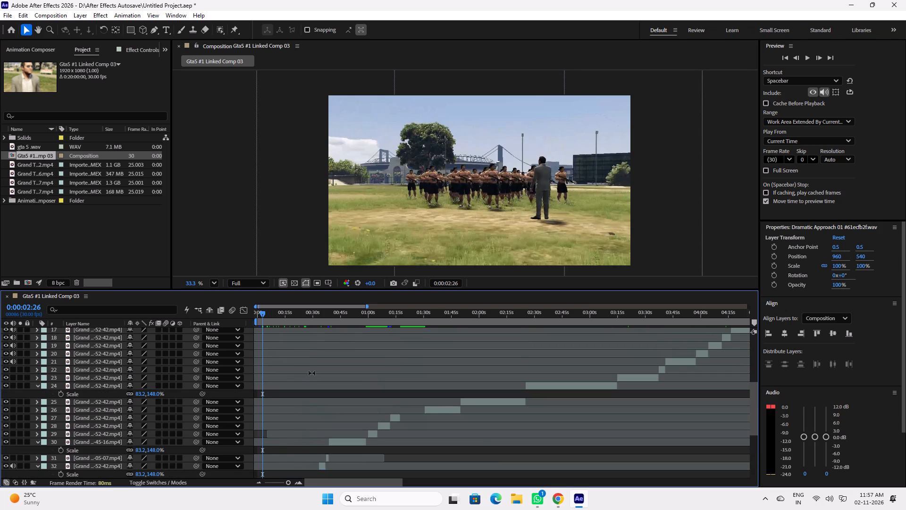
left_click_drag(415, 311, 399, 313)
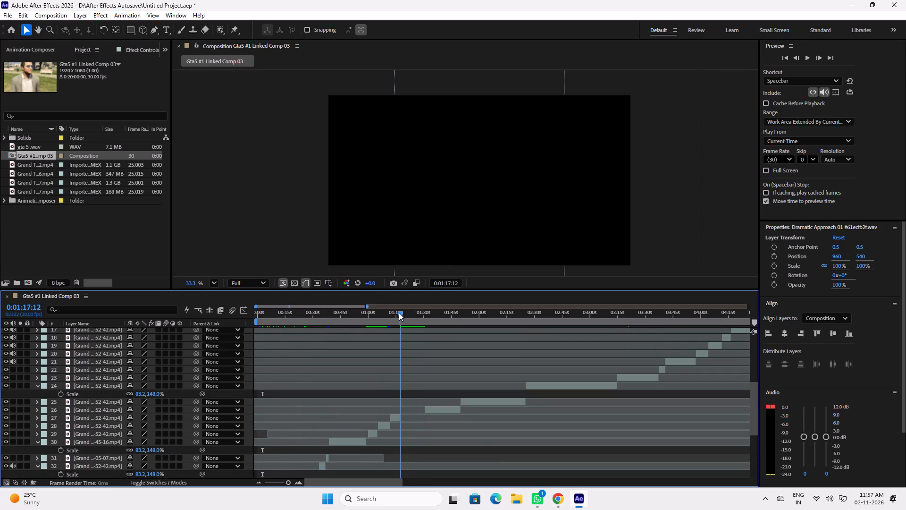
left_click_drag(399, 313, 467, 313)
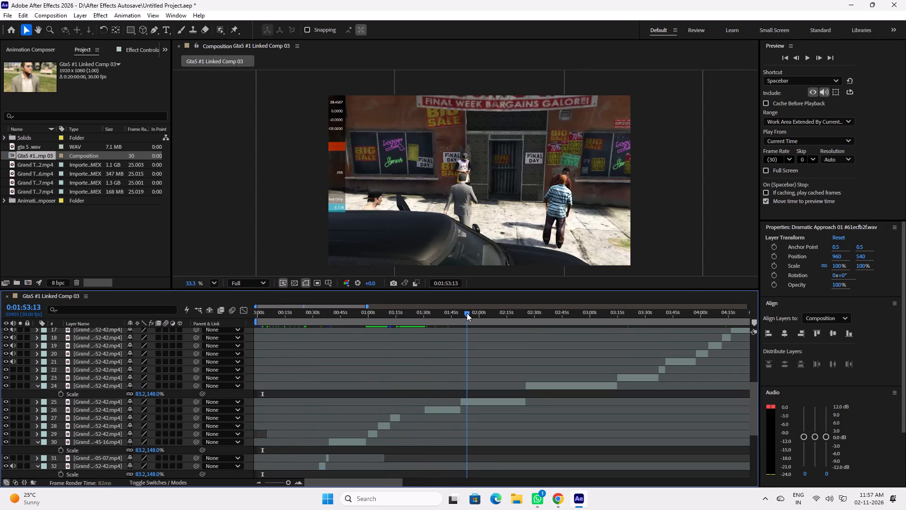
left_click_drag(467, 313, 205, 323)
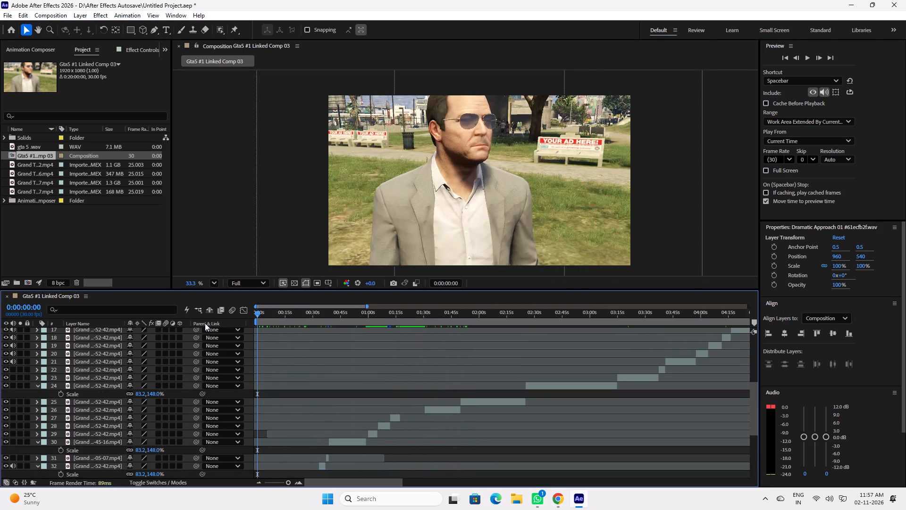
Undo the removal of the transition and S1 text layers and the landscape conversion, back to the 1080x1600 composition.
scroll(316, 366, "down", 3)
key("ctrl+z")
key("ctrl+z")
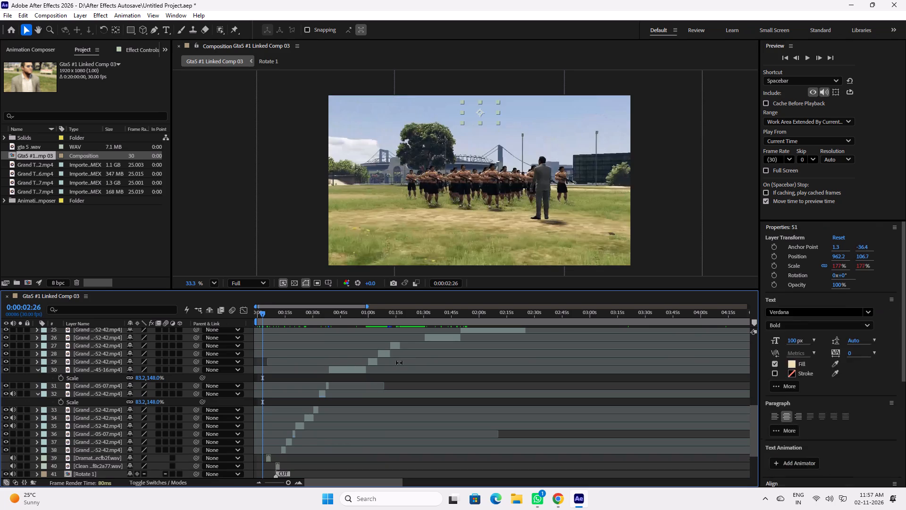
key("ctrl+z")
key("ctrl+z")
key("ctrl+z")
key("ctrl+z")
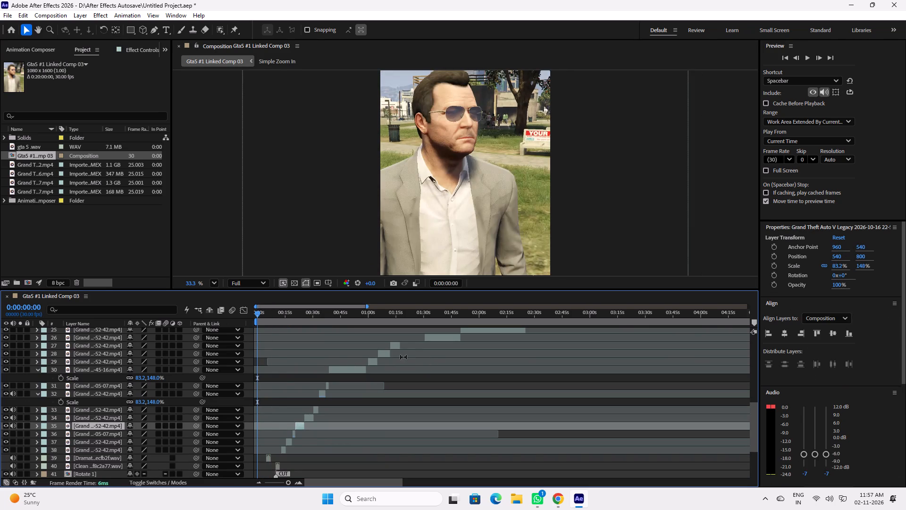
Play the opening seconds of the vertical composition from the start, checking the crowd shot and its zoom transition.
scroll(356, 367, "down", 5)
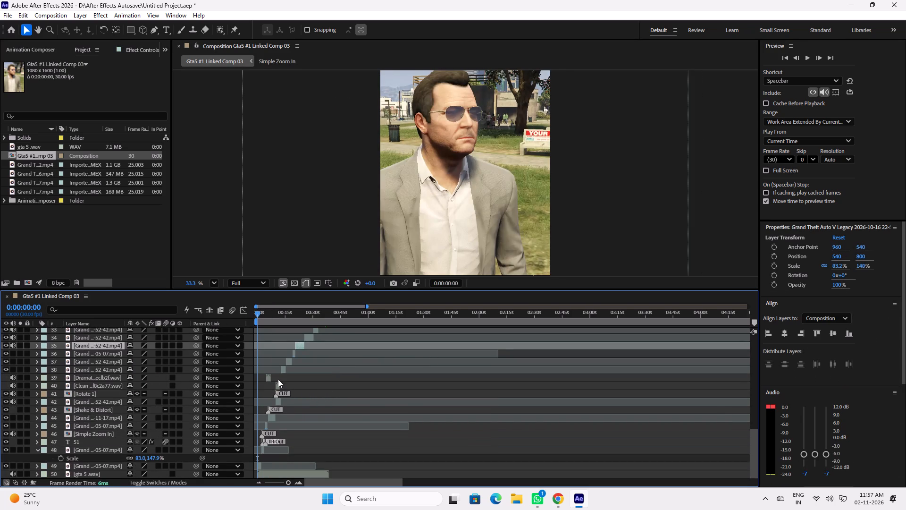
left_click_drag(266, 315, 242, 315)
scroll(430, 212, "down", 2)
key("space")
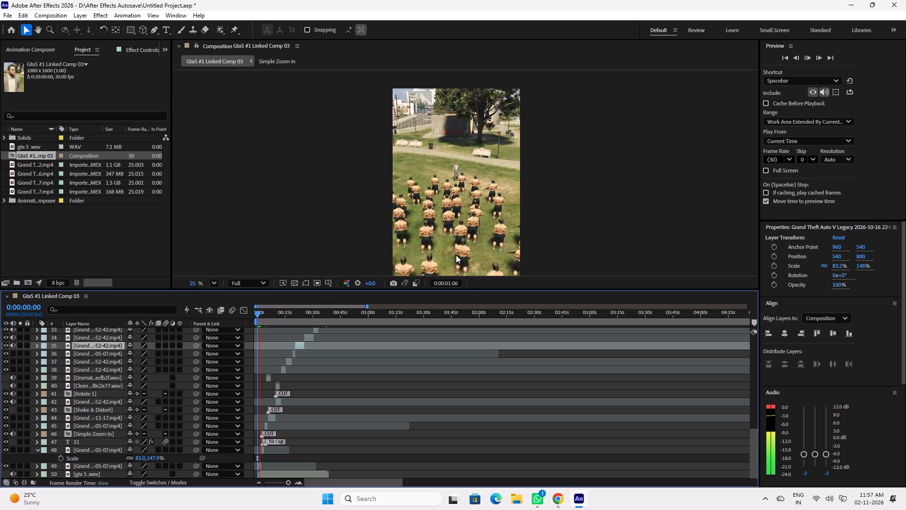
key("space")
key("space")
key("space")
key("space")
key("space")
key("space")
key("space")
key("space")
key("space")
key("space")
key("space")
key("space")
key("space")
key("space")
key("space")
left_click_drag(463, 210, 463, 200)
key("space")
key("space")
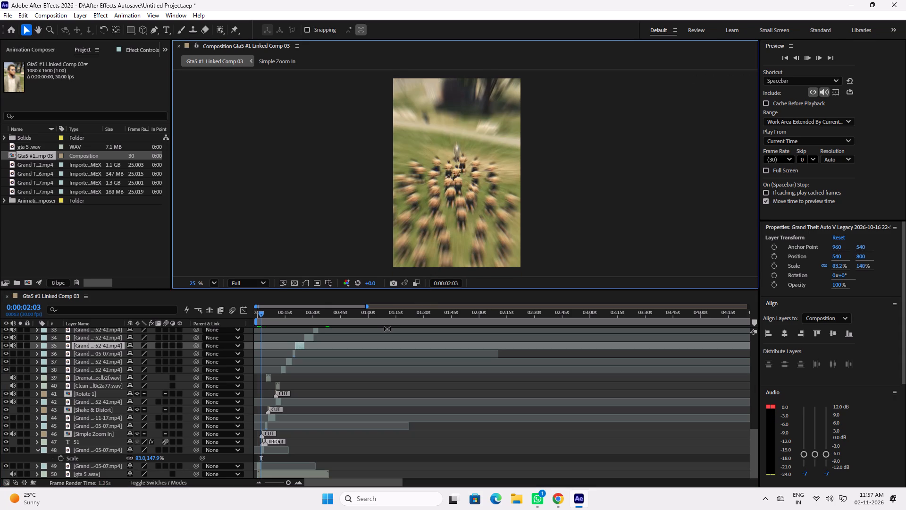
key("space")
left_click_drag(276, 314, 277, 314)
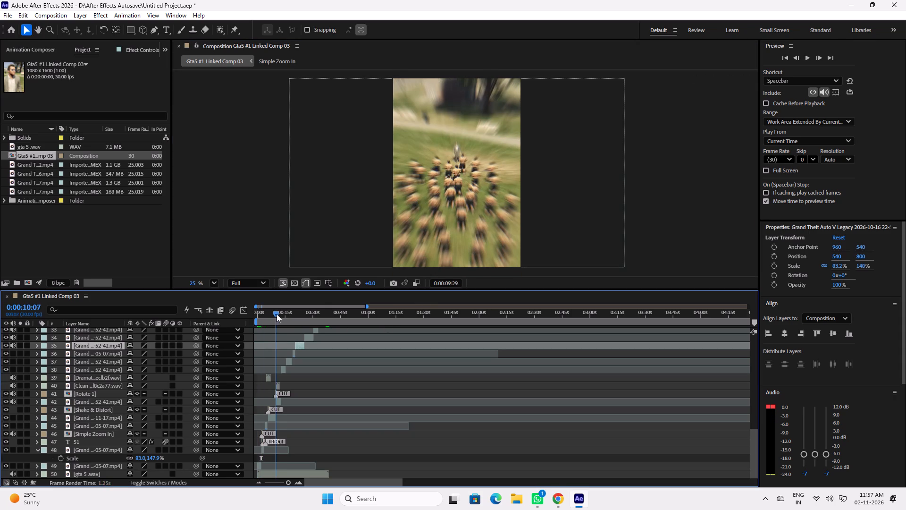
left_click_drag(277, 314, 248, 310)
key("space")
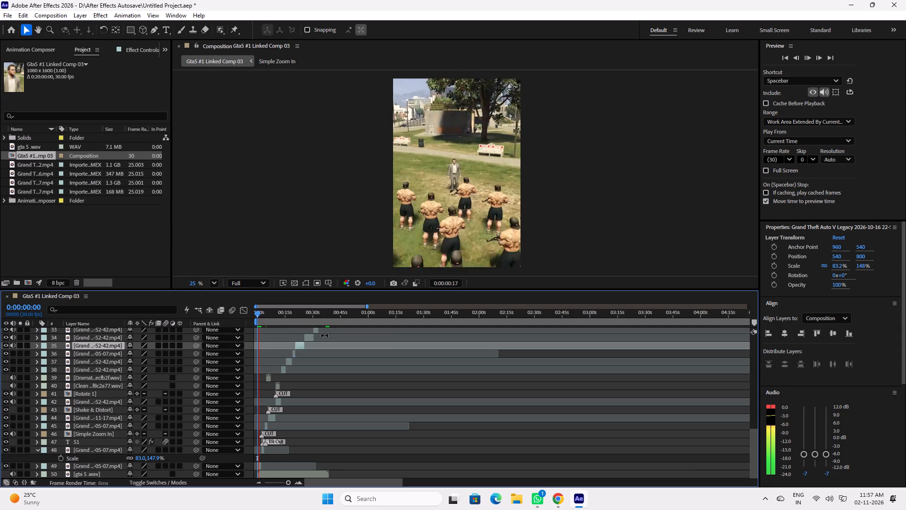
key("space")
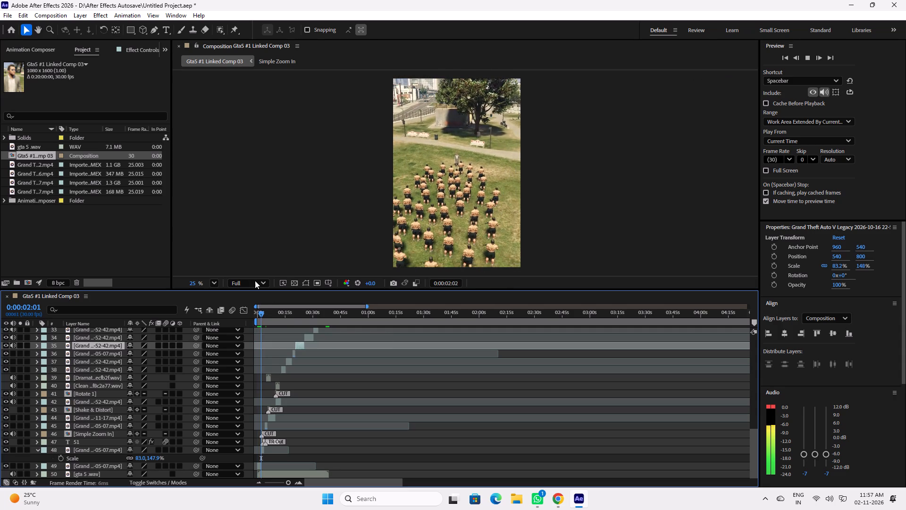
Set the composition preview resolution to Quarter.
left_click(255, 280)
left_click(255, 302)
Play the composition from the start through about 39 s, reviewing the clips and transitions.
left_click_drag(274, 316, 255, 314)
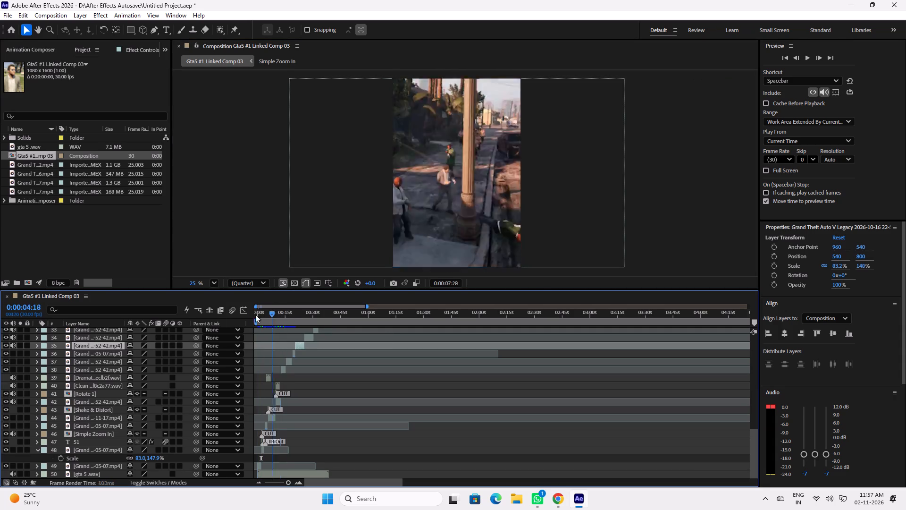
left_click_drag(255, 314, 240, 314)
key("space")
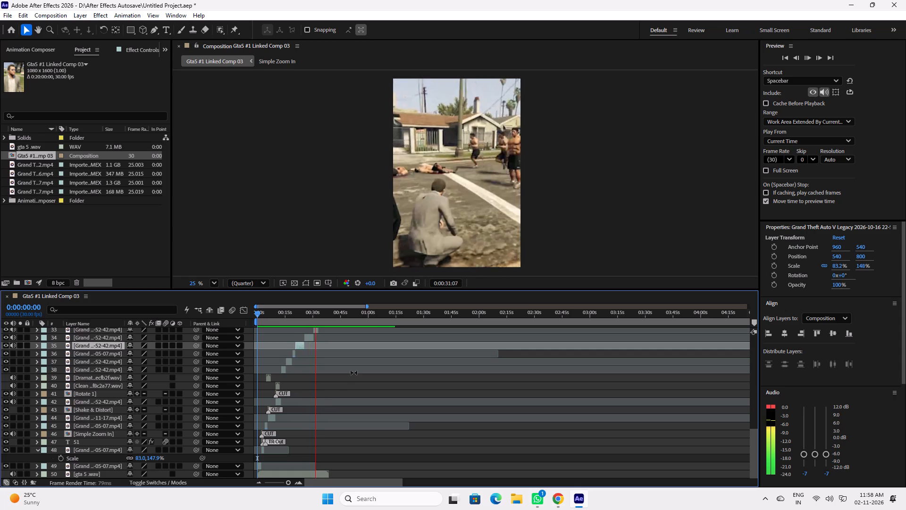
scroll(354, 373, "up", 4)
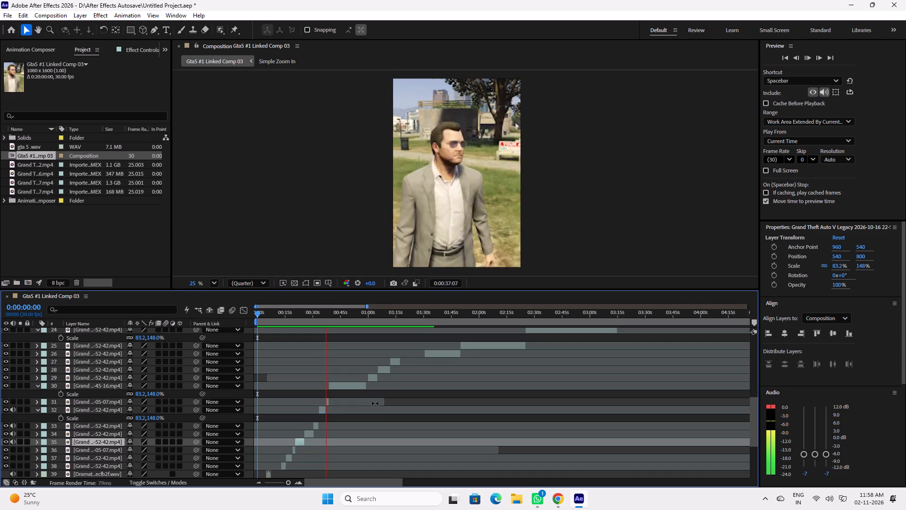
key("space")
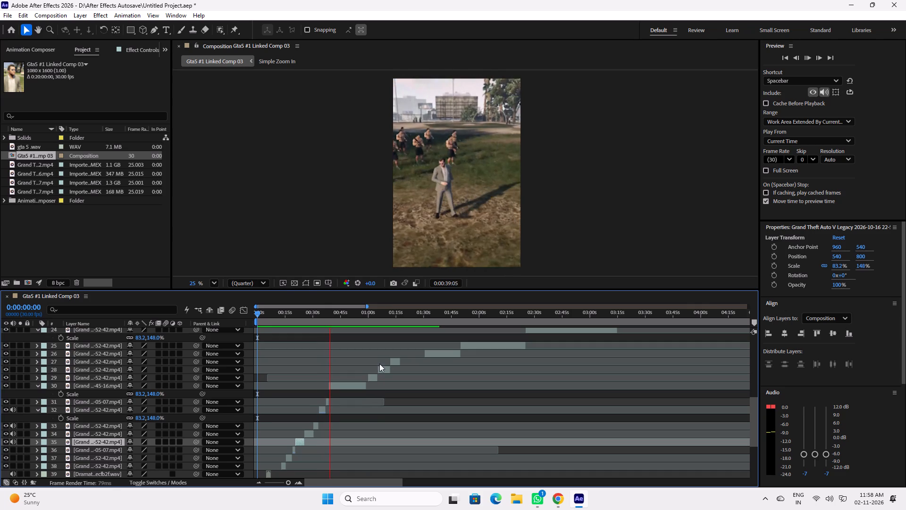
Review the clips between about 40 s and 1 min 8 s, examining the car shots around 1 min 6 s.
left_click(332, 313)
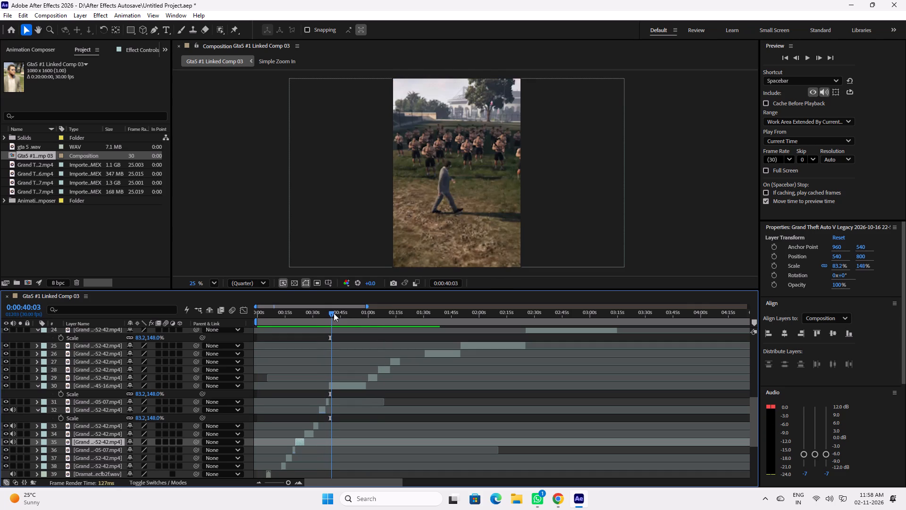
key("space")
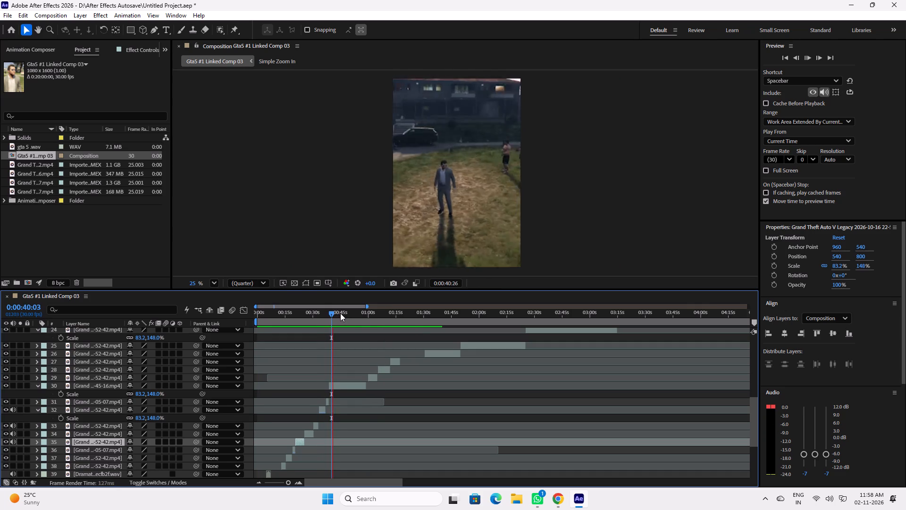
left_click_drag(344, 313, 347, 314)
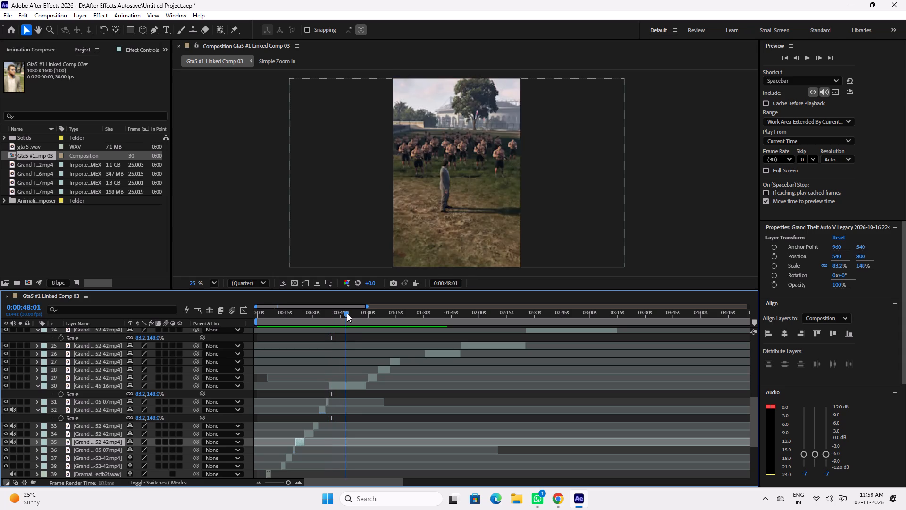
left_click_drag(347, 314, 364, 316)
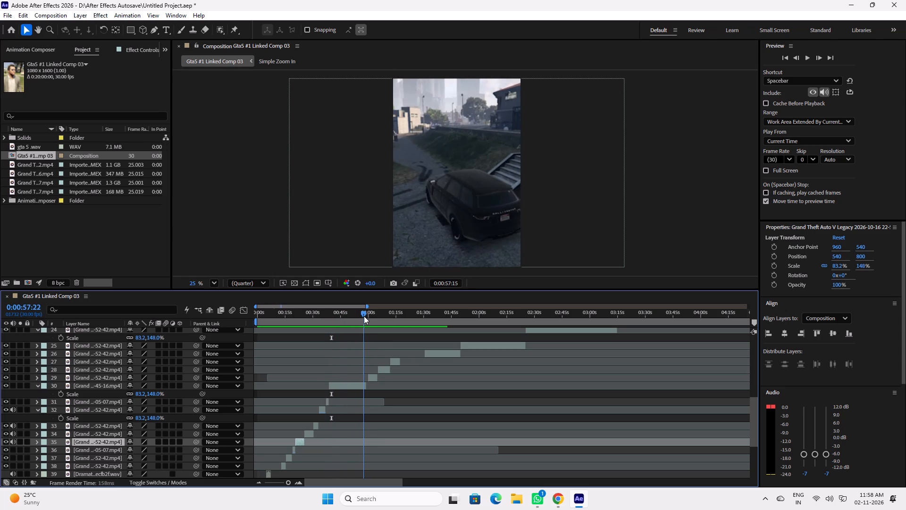
left_click_drag(364, 316, 376, 318)
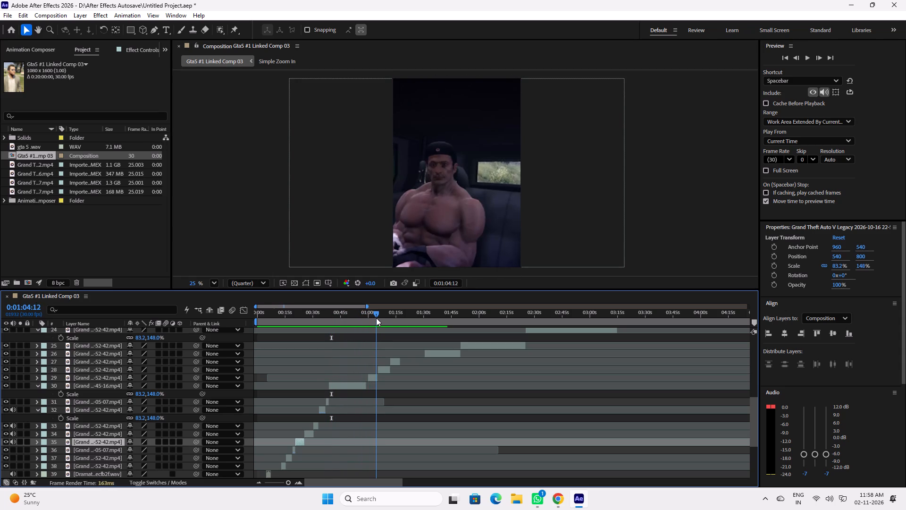
left_click_drag(376, 318, 359, 318)
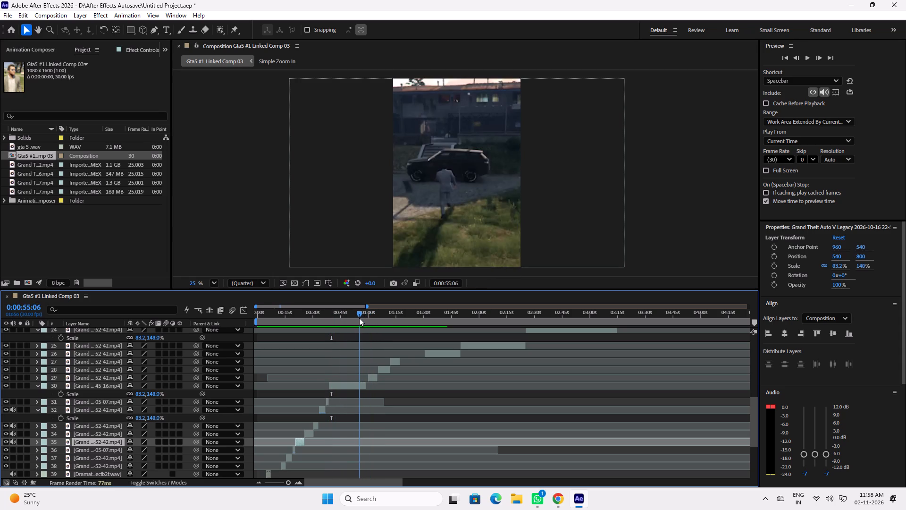
left_click_drag(359, 318, 369, 317)
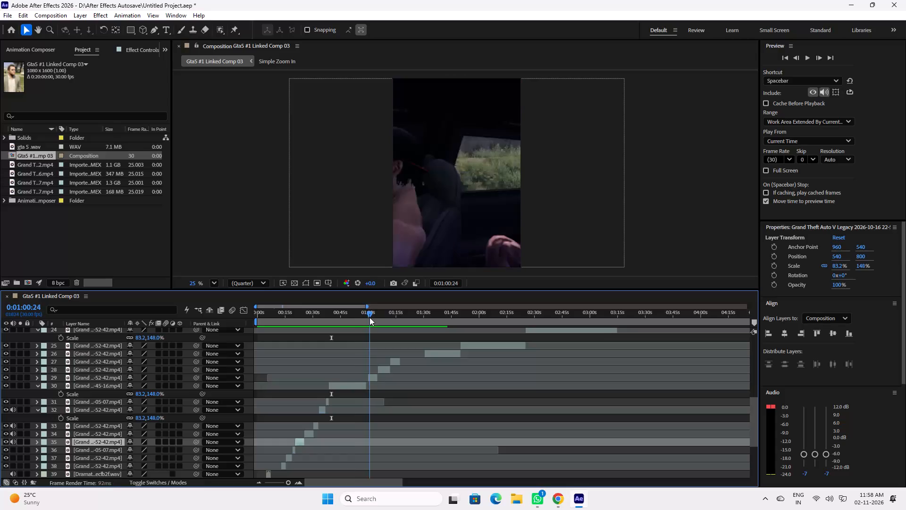
left_click_drag(369, 317, 384, 318)
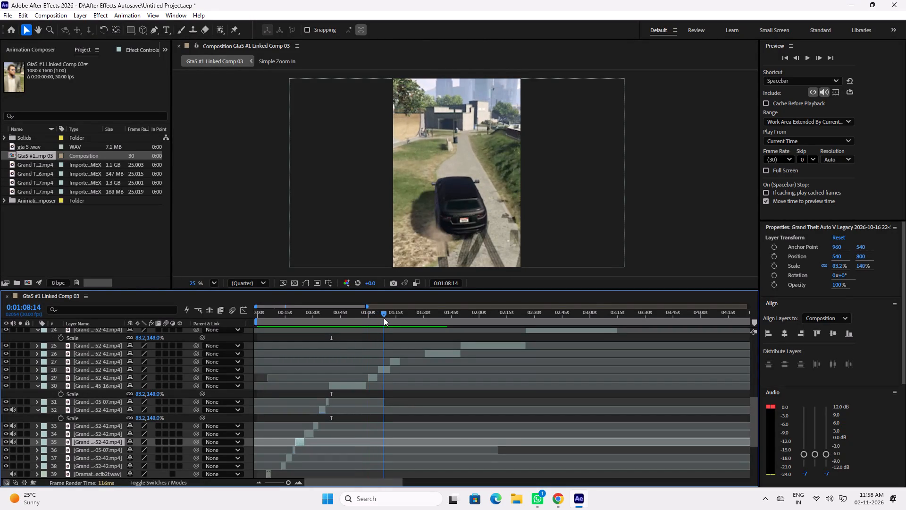
left_click_drag(384, 318, 377, 318)
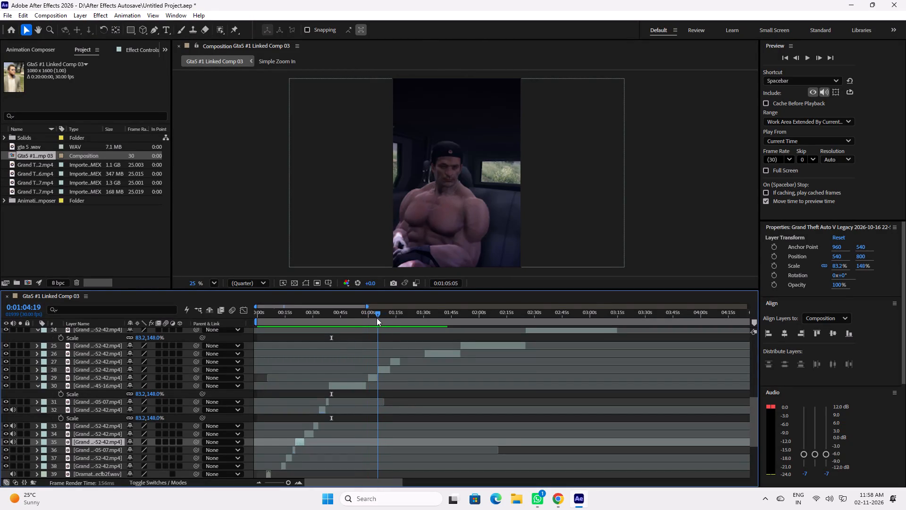
left_click_drag(377, 318, 378, 318)
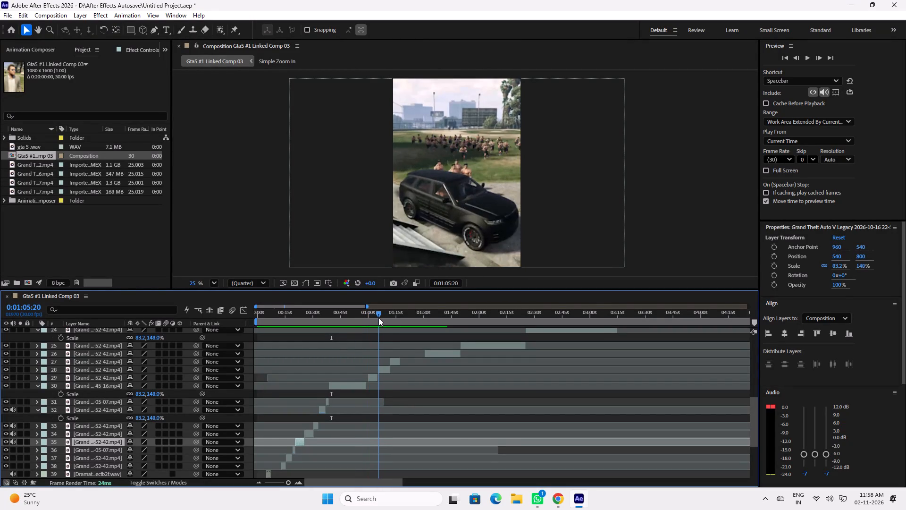
left_click_drag(378, 318, 380, 318)
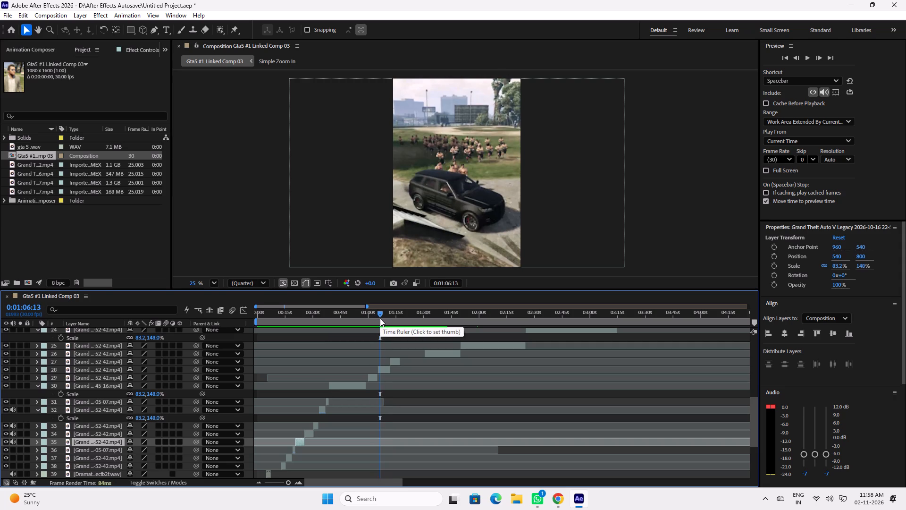
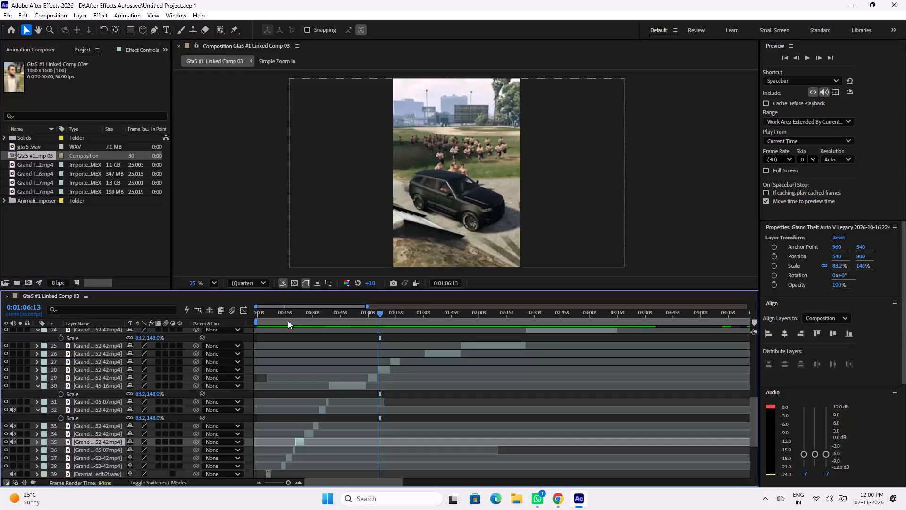
Spot-check the shots around 5 s, 12 s and 55 s, and play sections between about 1 min 37 s and 2 min 9 s.
left_click_drag(268, 314, 267, 313)
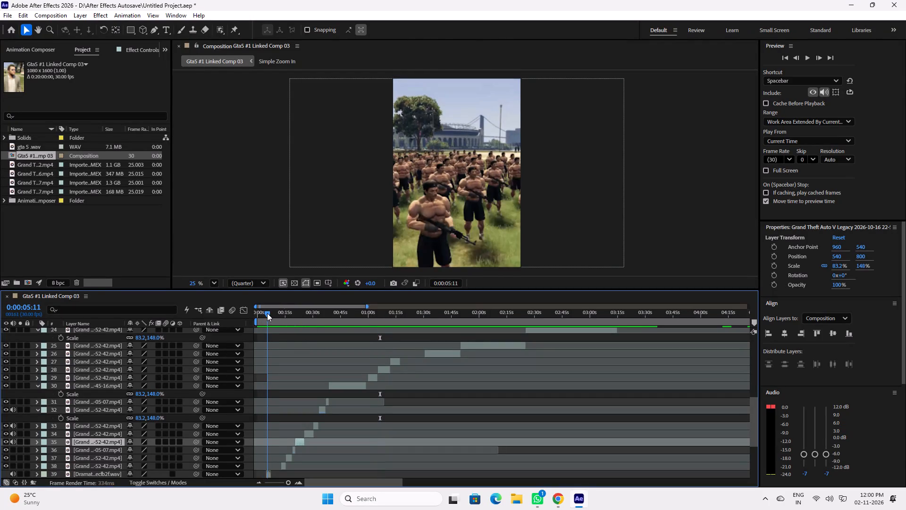
left_click_drag(267, 313, 279, 313)
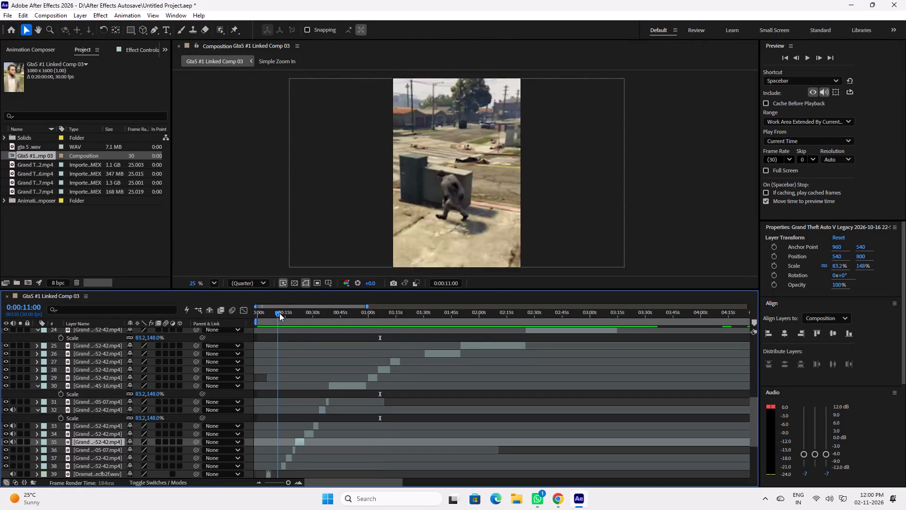
left_click_drag(279, 313, 280, 313)
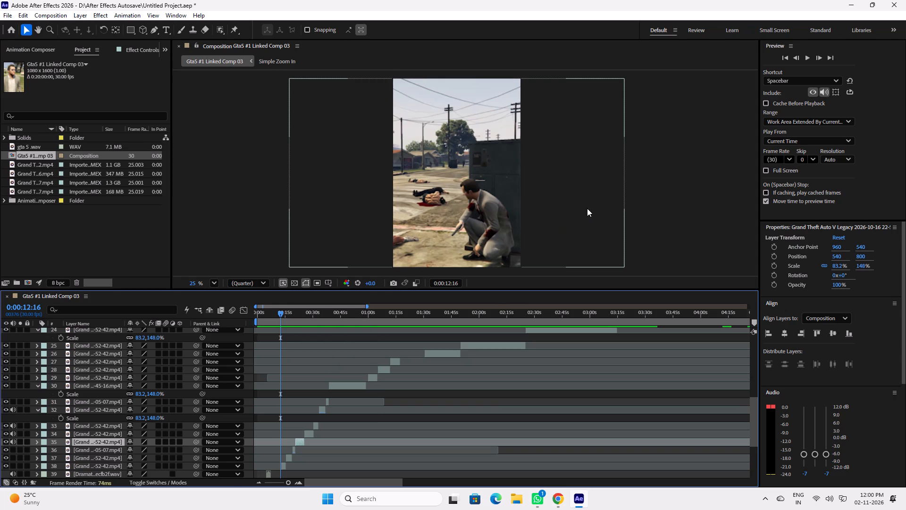
left_click_drag(361, 314, 360, 314)
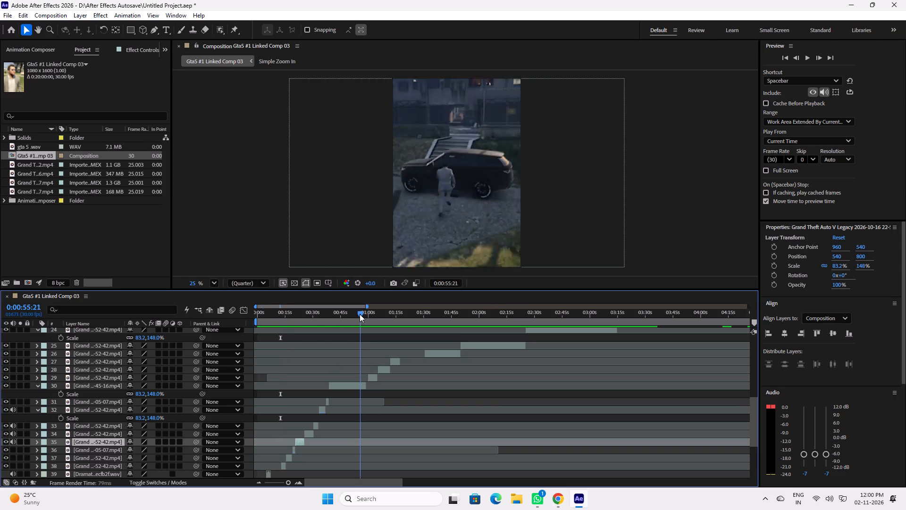
left_click_drag(360, 314, 433, 313)
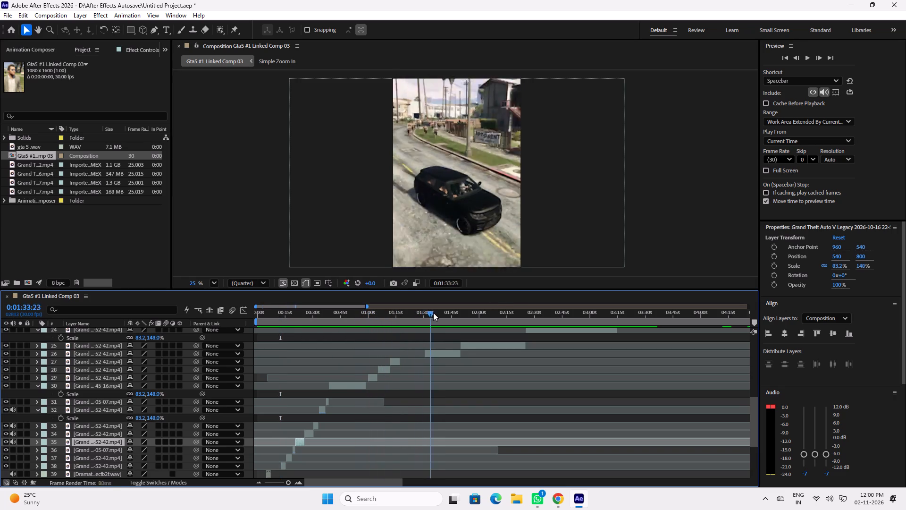
left_click_drag(433, 313, 437, 313)
key("space")
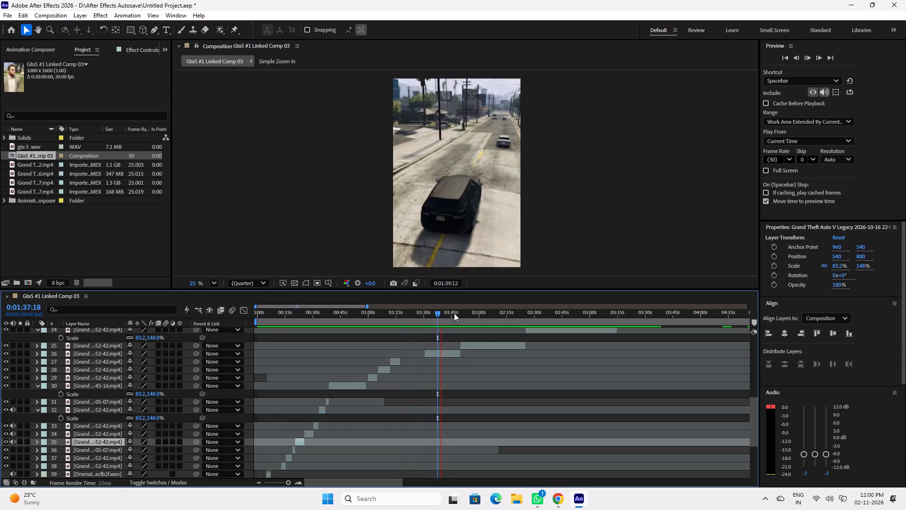
left_click_drag(459, 313, 473, 313)
key("space")
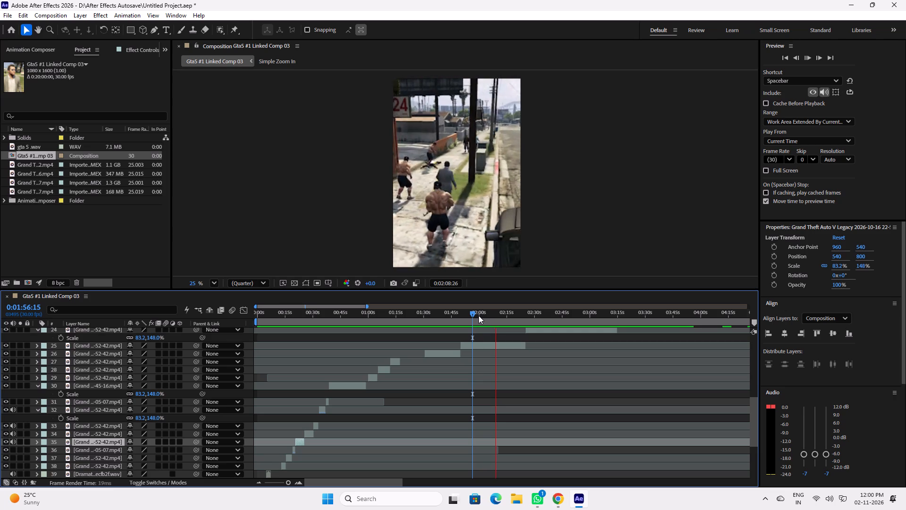
key("space")
key("space")
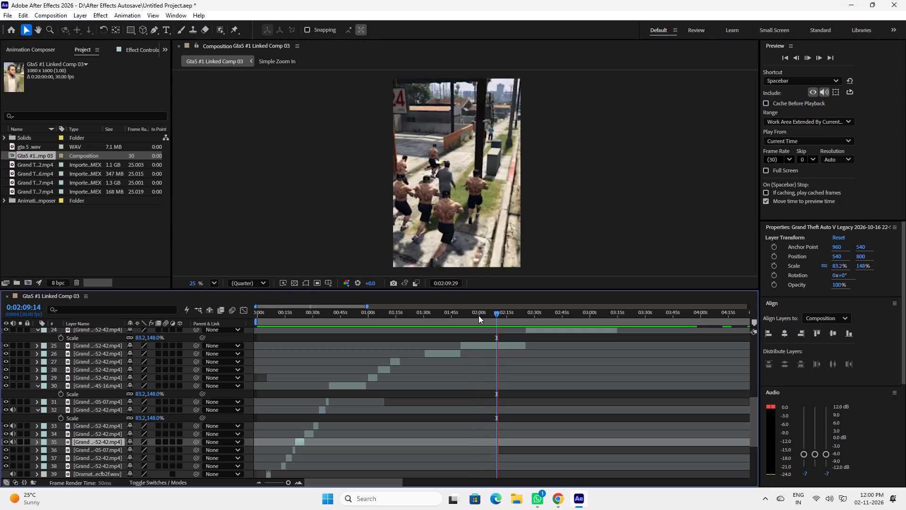
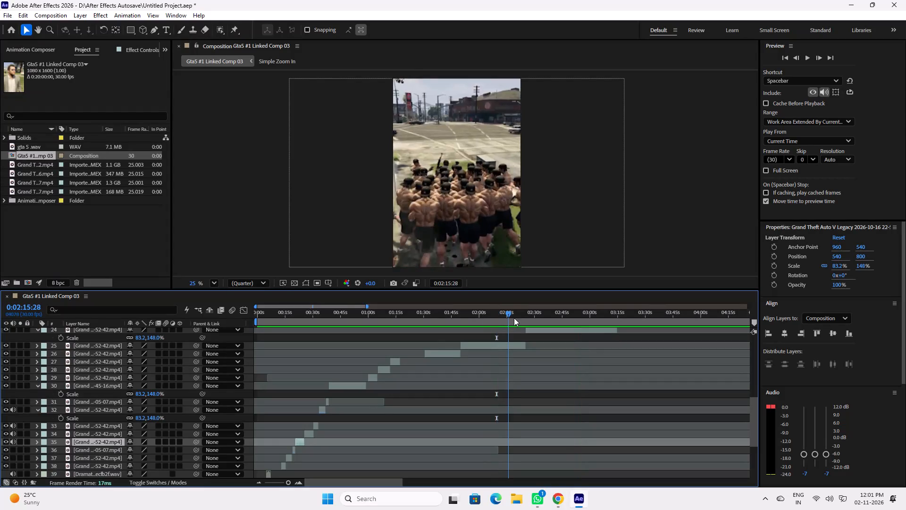
Play the composition from about 2 min 15 s to 2 min 30 s.
key("space")
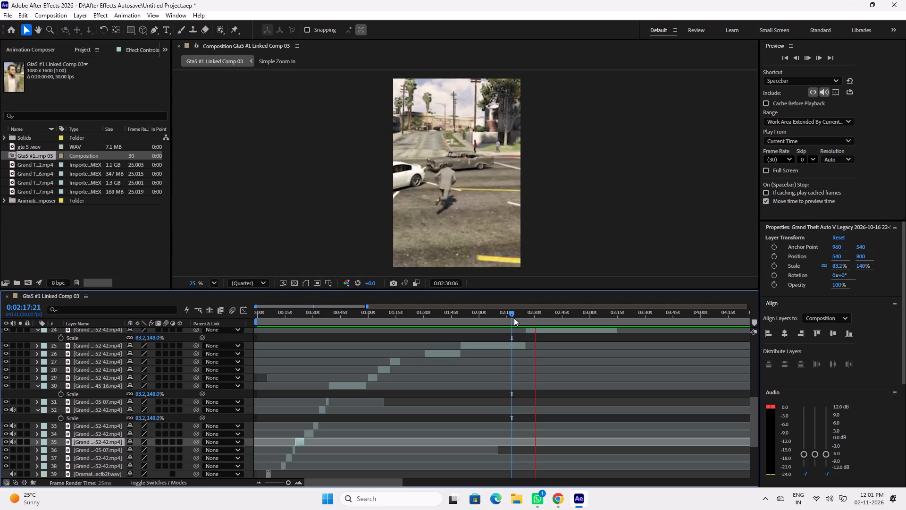
key("space")
Check the composition settings of Gta5 #1 Linked Comp 03 without changing them.
key("ctrl+k")
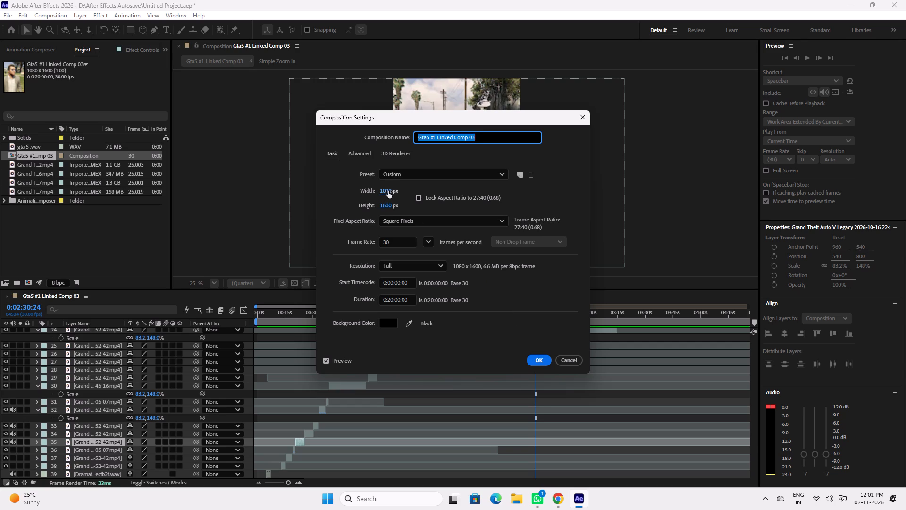
left_click(570, 362)
Check the frame at about 1 min 44 s and examine how the topmost layers' clips are laid out along the rest of the timeline.
left_click_drag(458, 315, 450, 315)
scroll(586, 371, "up", 4)
left_click_drag(371, 485, 390, 484)
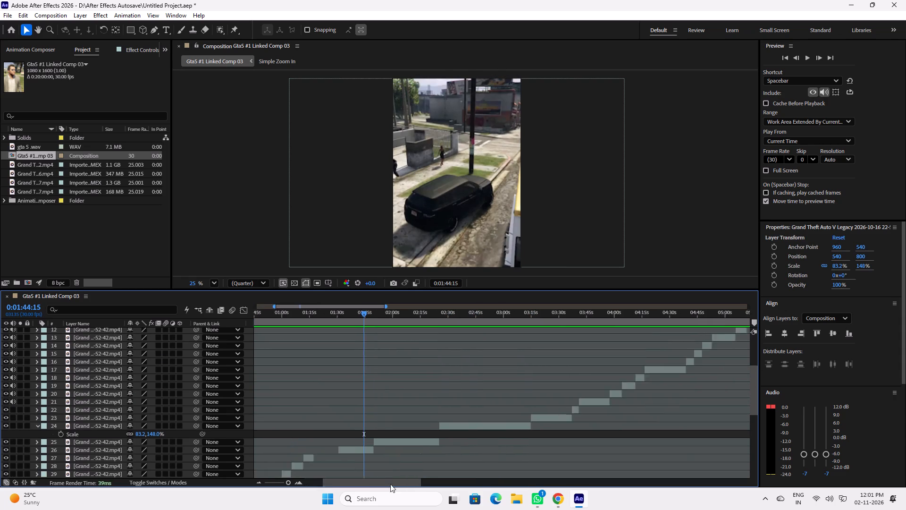
left_click_drag(390, 484, 604, 489)
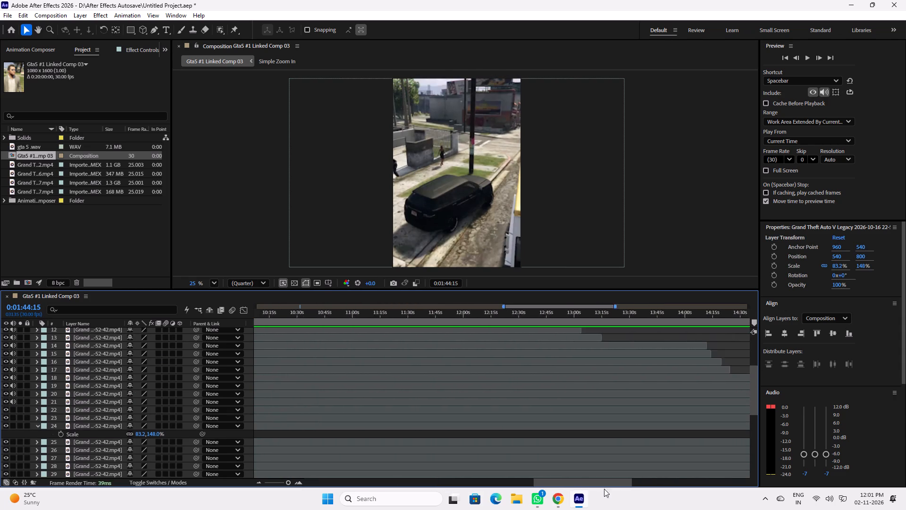
left_click_drag(604, 489, 626, 490)
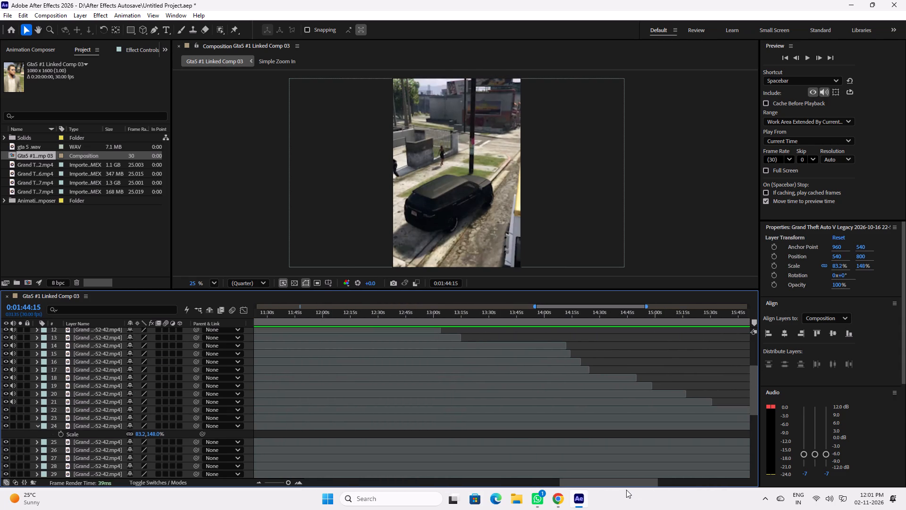
scroll(510, 445, "up", 5)
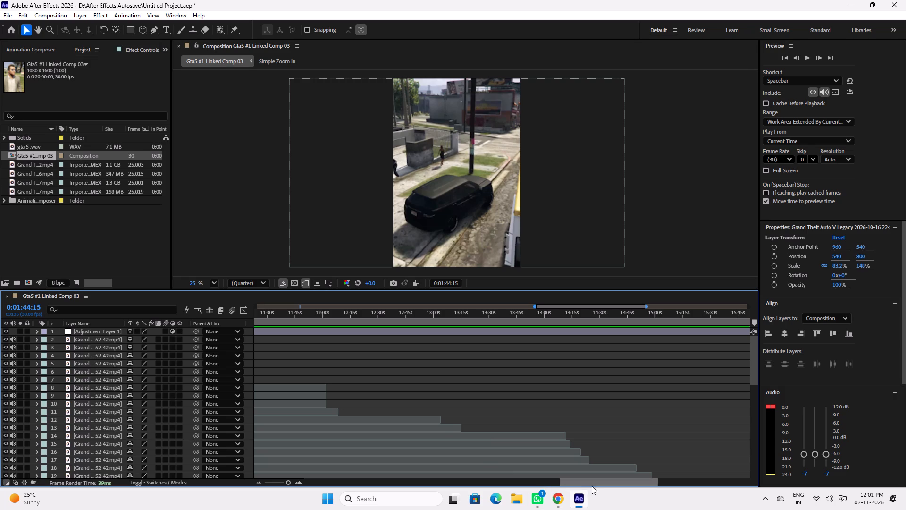
left_click_drag(595, 484, 474, 476)
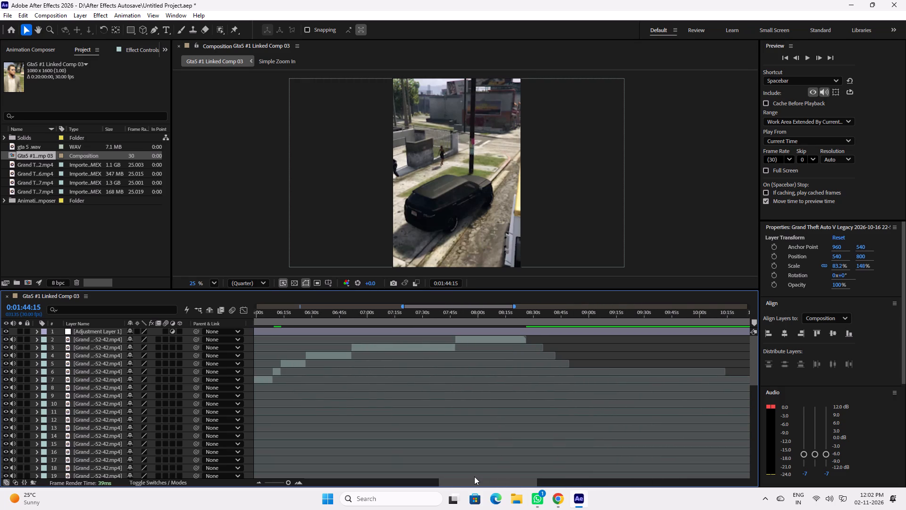
left_click_drag(474, 476, 468, 477)
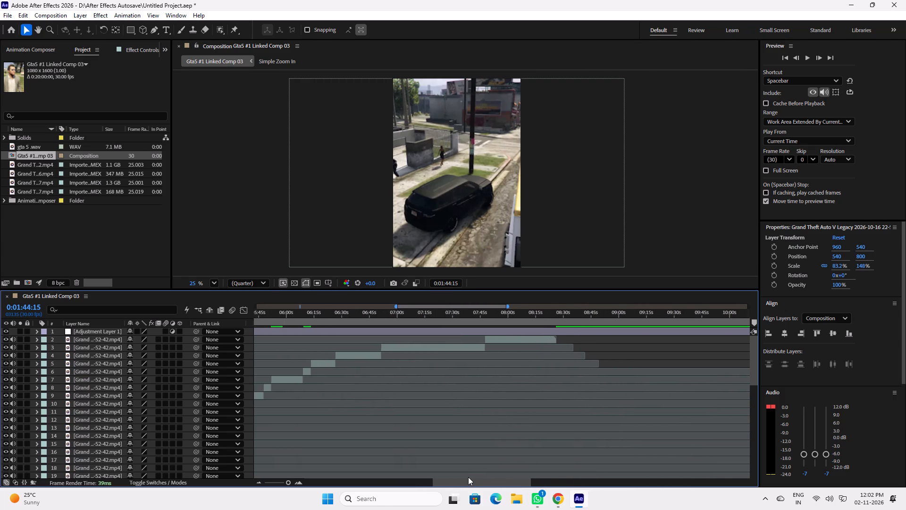
left_click_drag(468, 477, 469, 477)
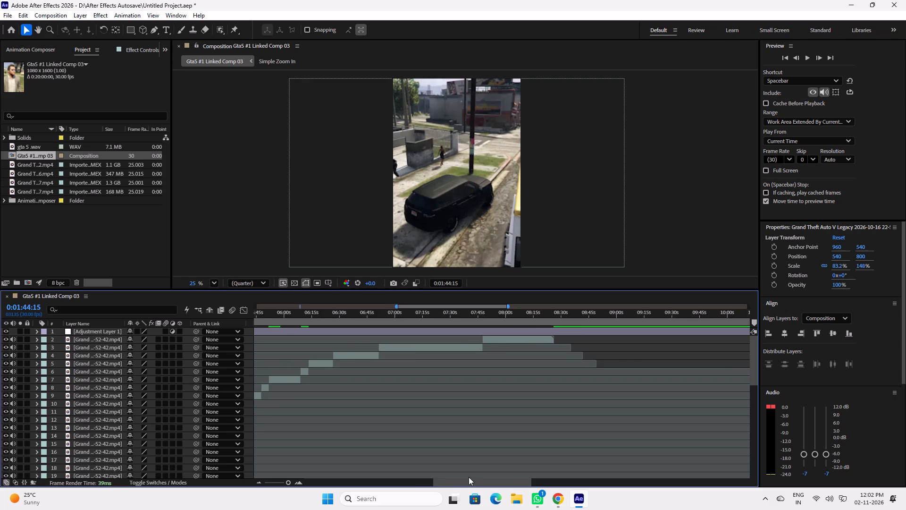
left_click_drag(469, 477, 445, 479)
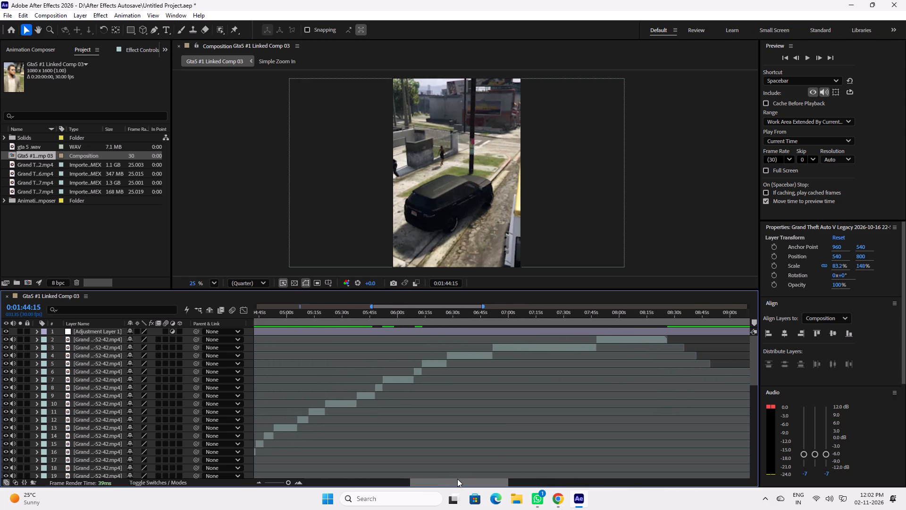
left_click_drag(460, 479, 456, 479)
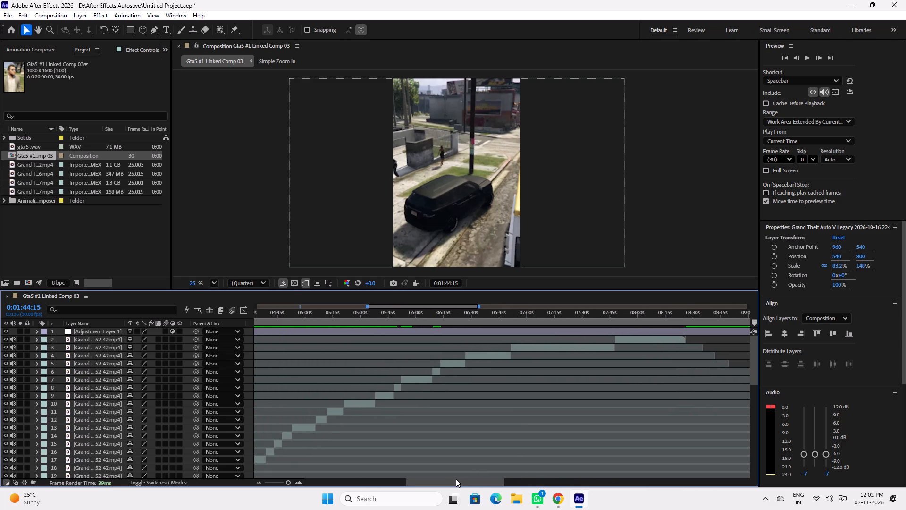
left_click_drag(456, 479, 452, 479)
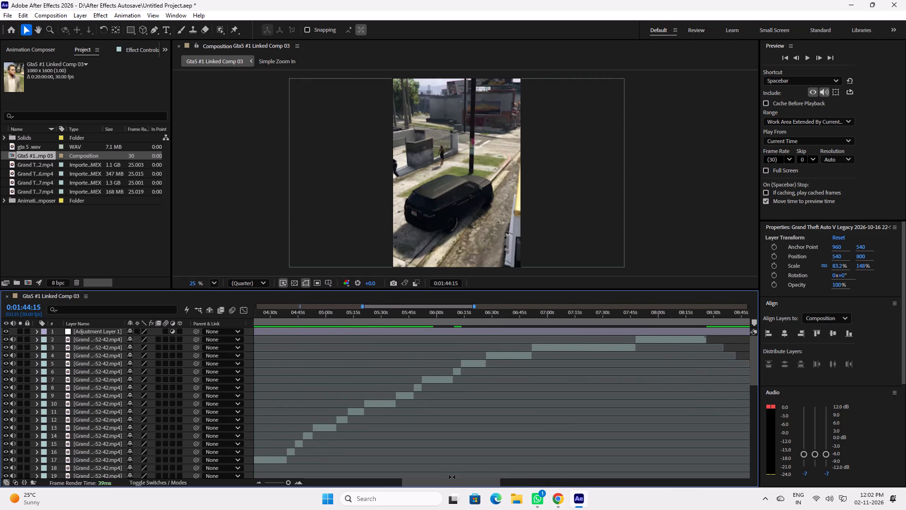
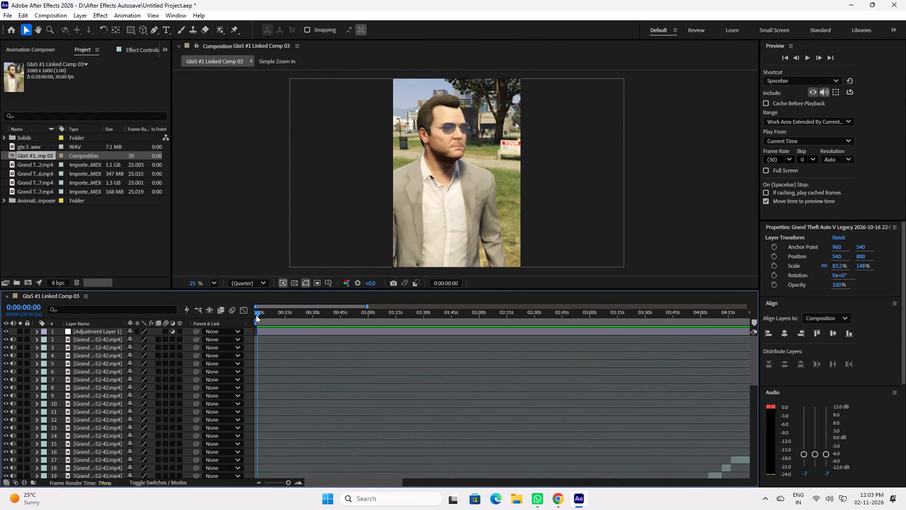
Play the composition from the start to about 43 s while looking over the lower layers' clips.
scroll(287, 362, "down", 16)
key("space")
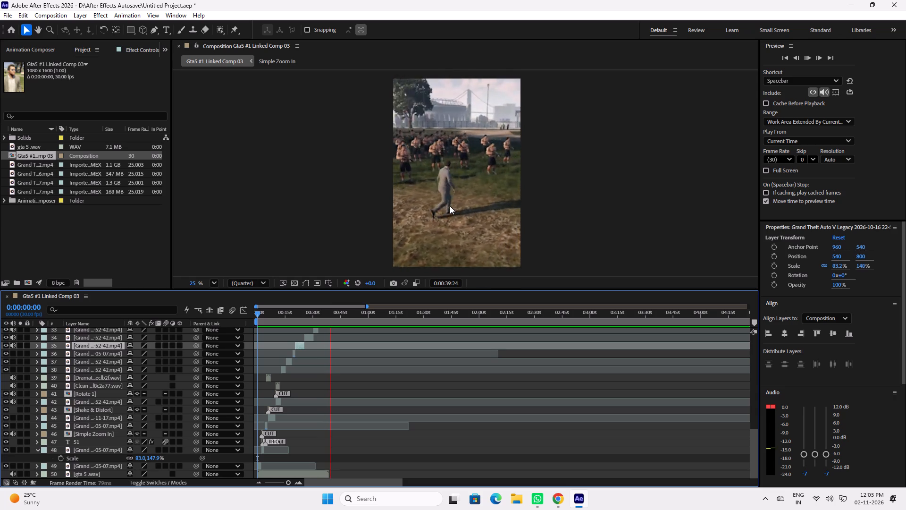
scroll(344, 407, "up", 2)
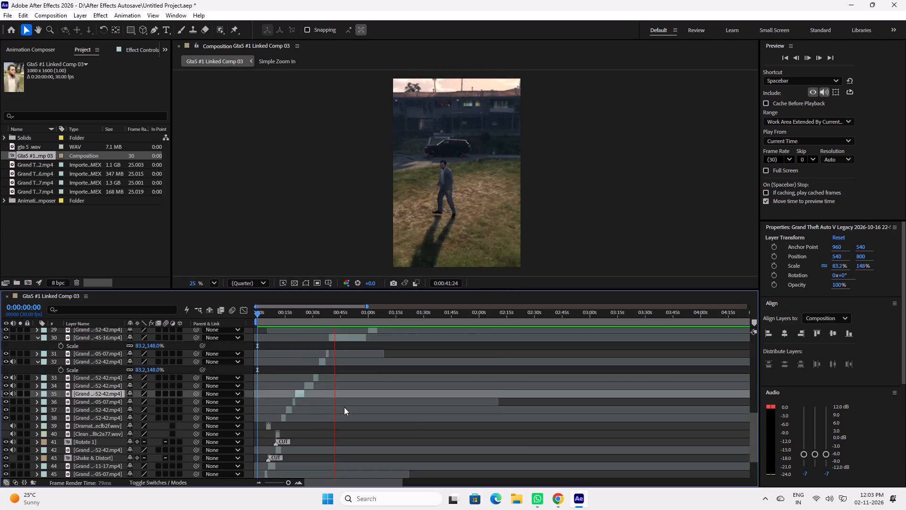
scroll(344, 407, "up", 2)
key("space")
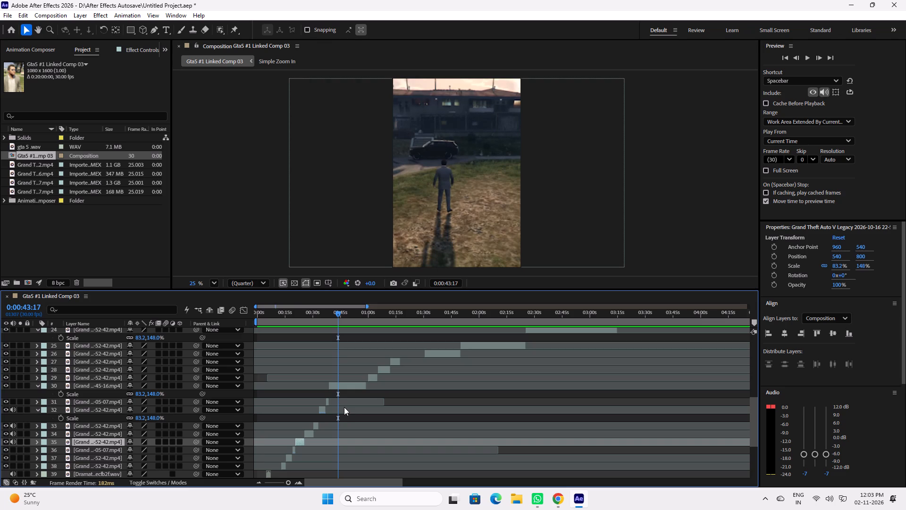
Replay the composition's opening from the start to about 4 s.
scroll(341, 425, "down", 5)
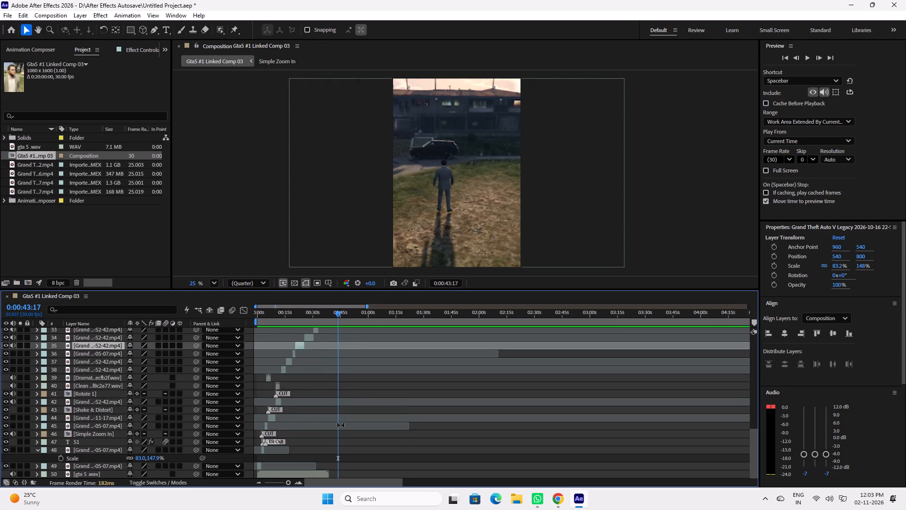
scroll(341, 425, "down", 3)
left_click_drag(294, 314, 252, 314)
key("space")
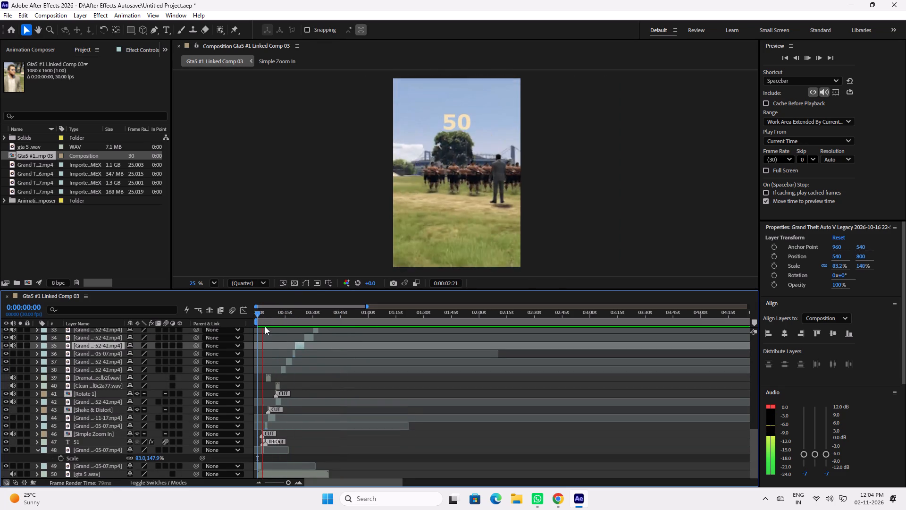
key("space")
left_click_drag(268, 317, 265, 316)
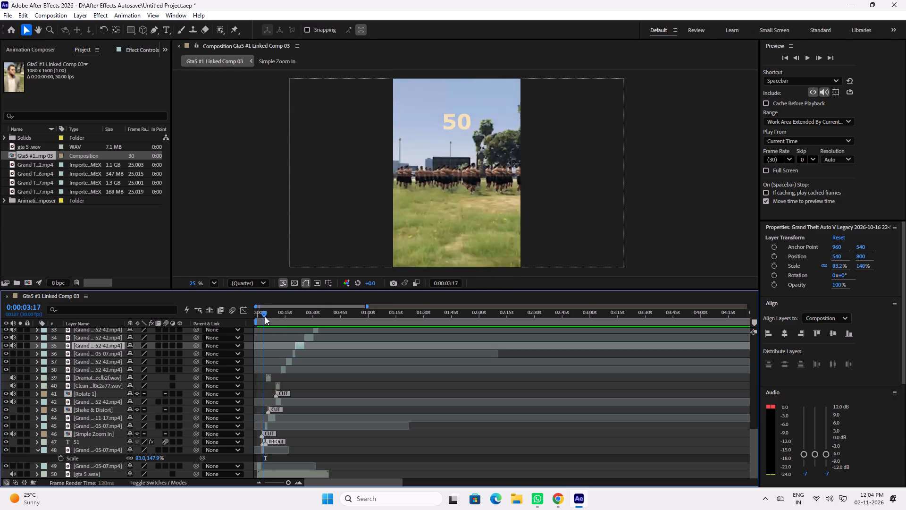
left_click_drag(265, 316, 256, 316)
key("space")
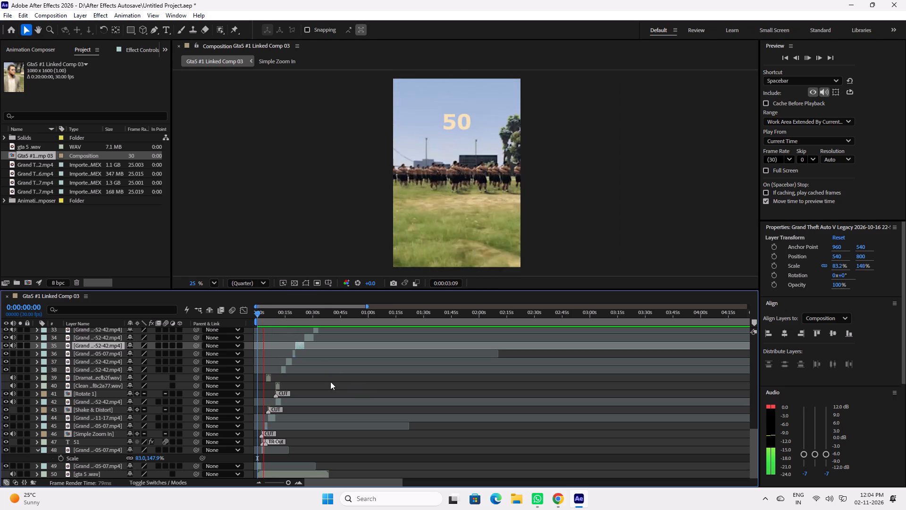
key("space")
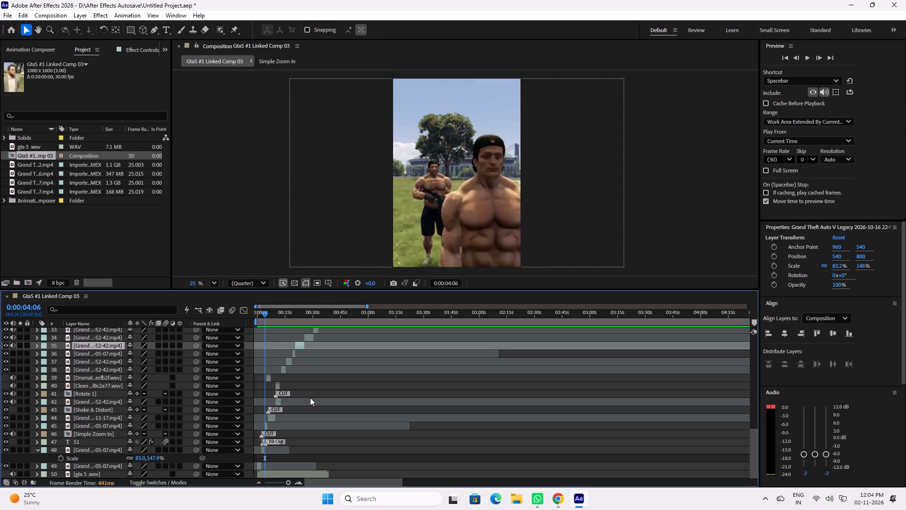
Save the project.
key("ctrl+s")
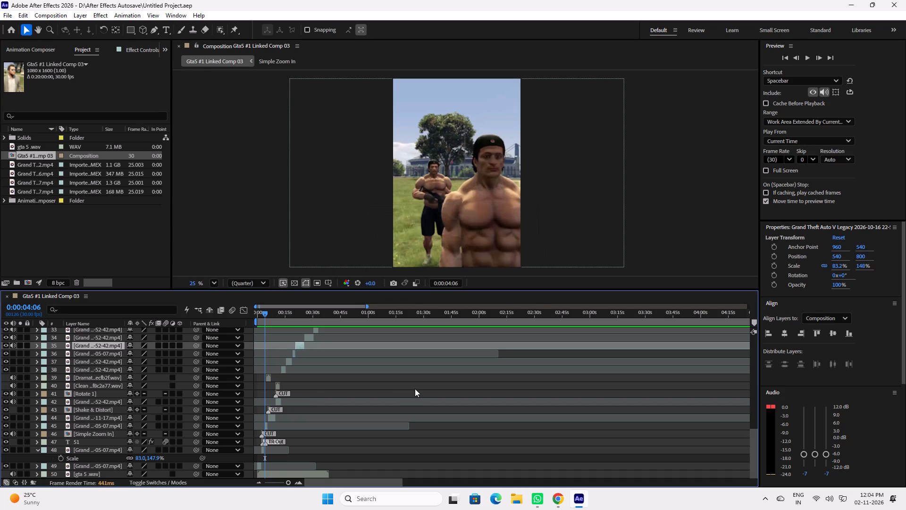
Set the composition's height to 1080 px and its width to 1600 px.
key("ctrl+k")
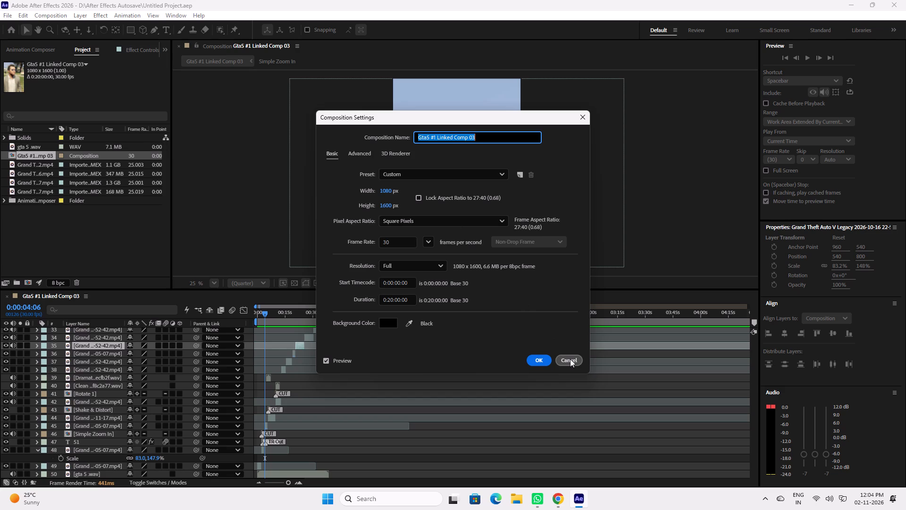
left_click(388, 206)
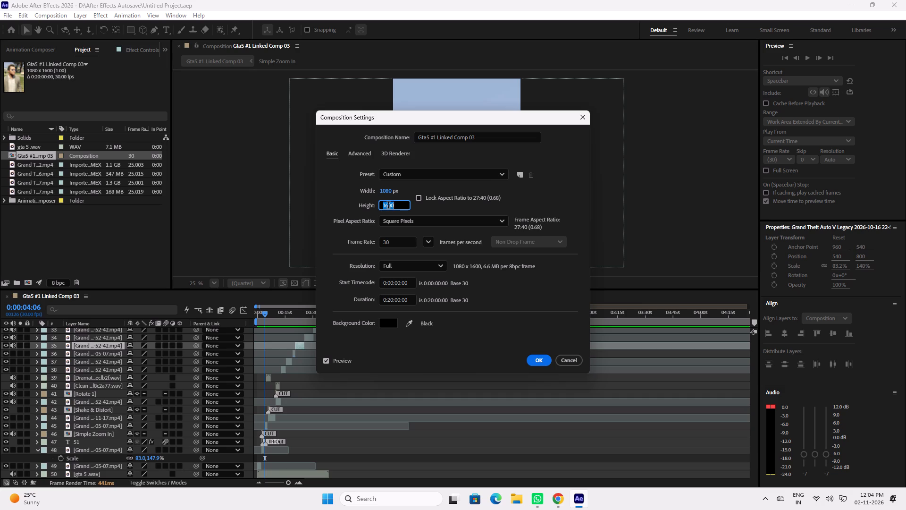
type("10")
type("80")
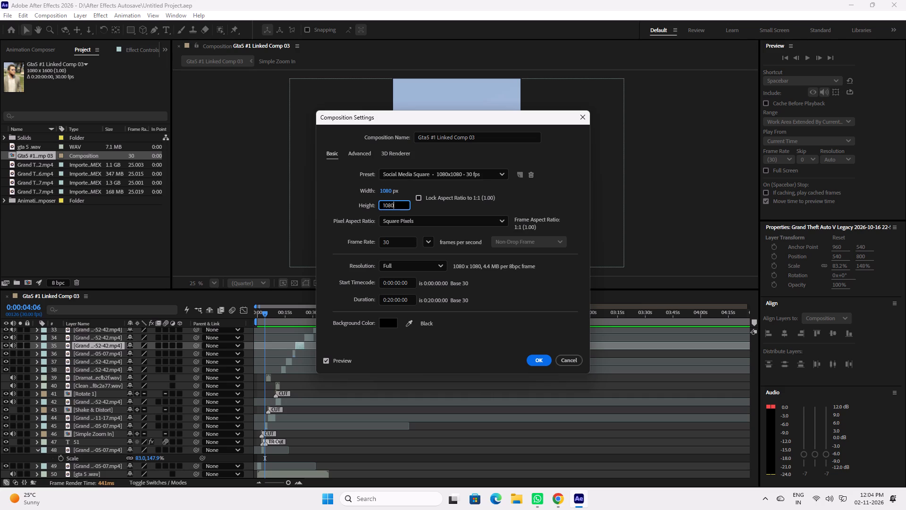
left_click(388, 188)
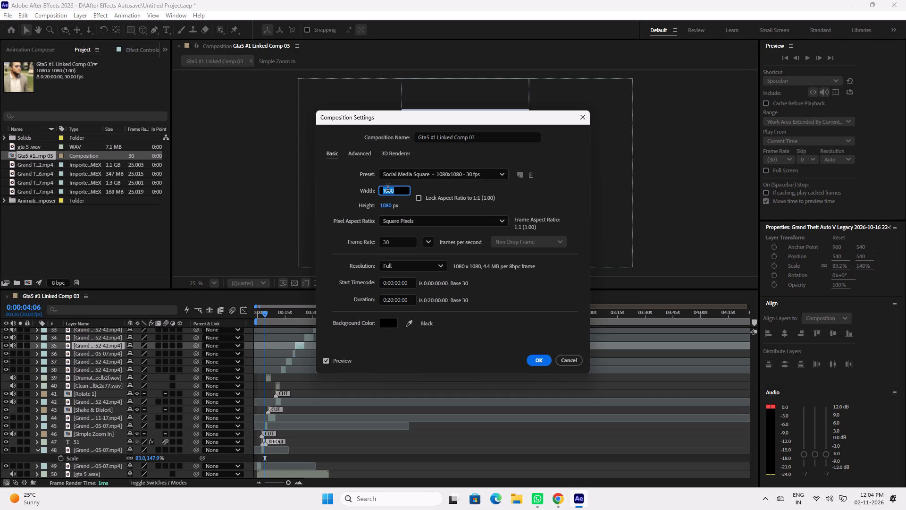
left_click_drag(519, 114, 514, 271)
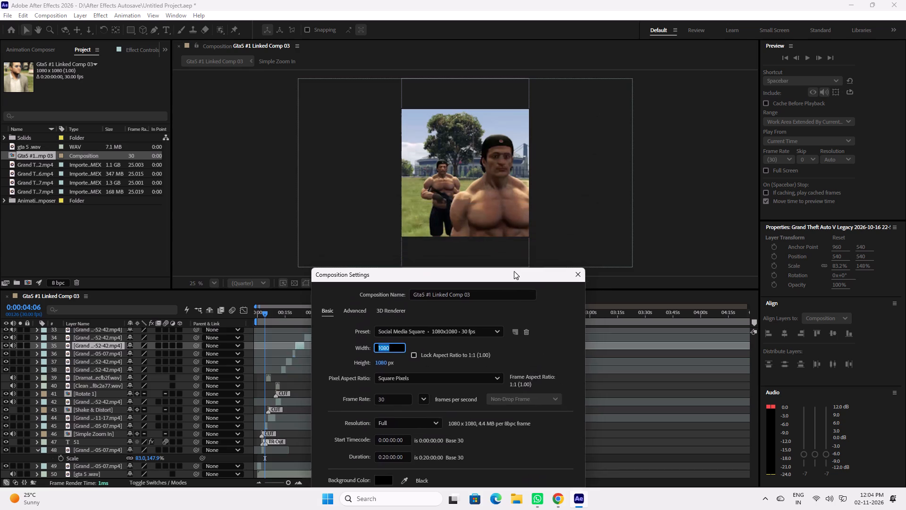
left_click_drag(514, 271, 315, 136)
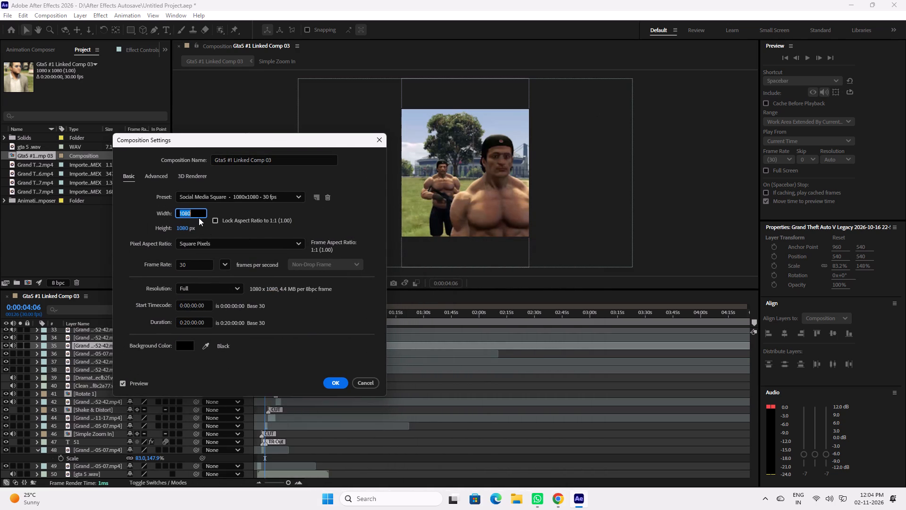
type("1600")
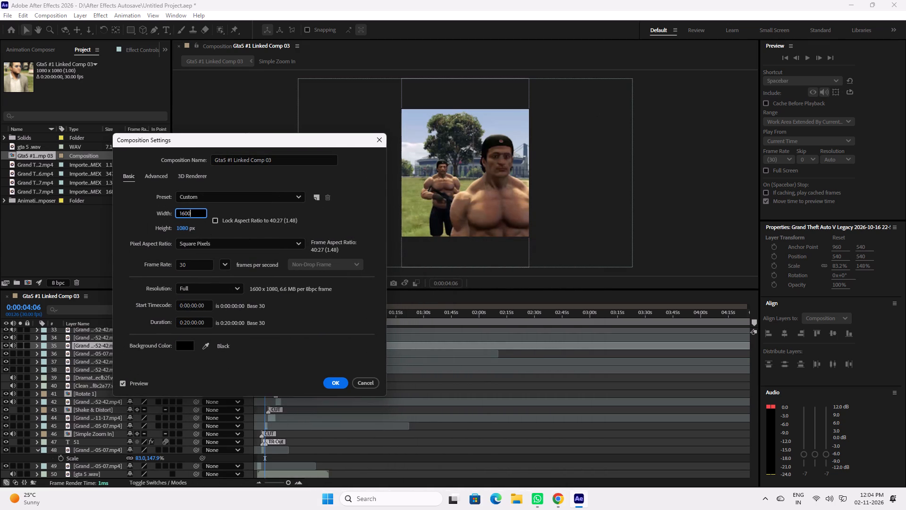
left_click(332, 381)
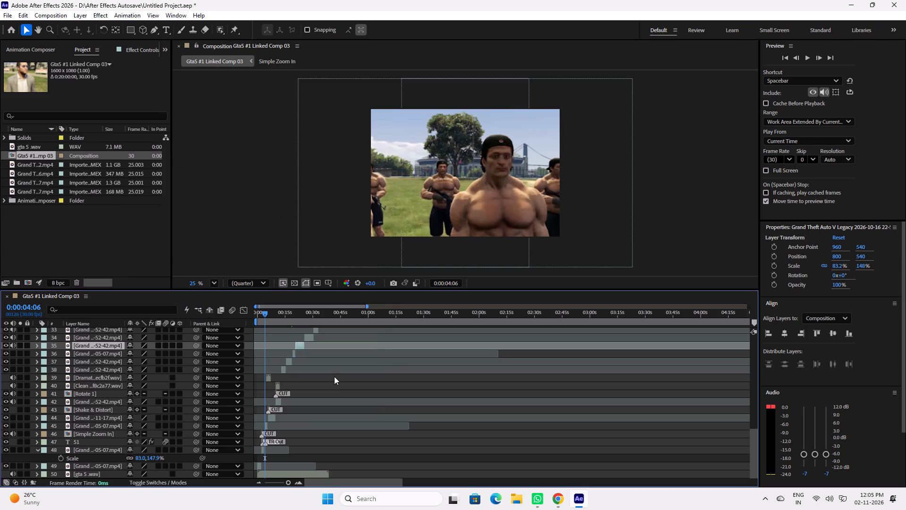
Set the composition's width to 1920 px.
key("ctrl+k")
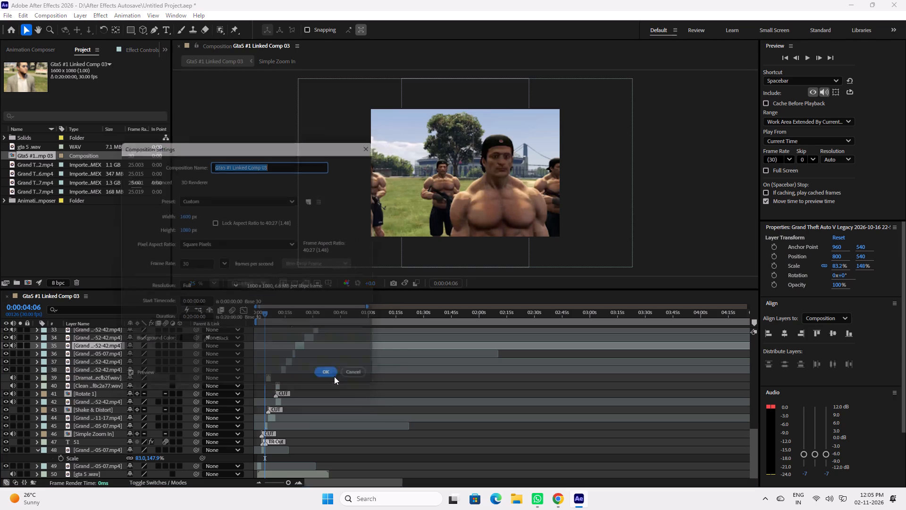
left_click(184, 213)
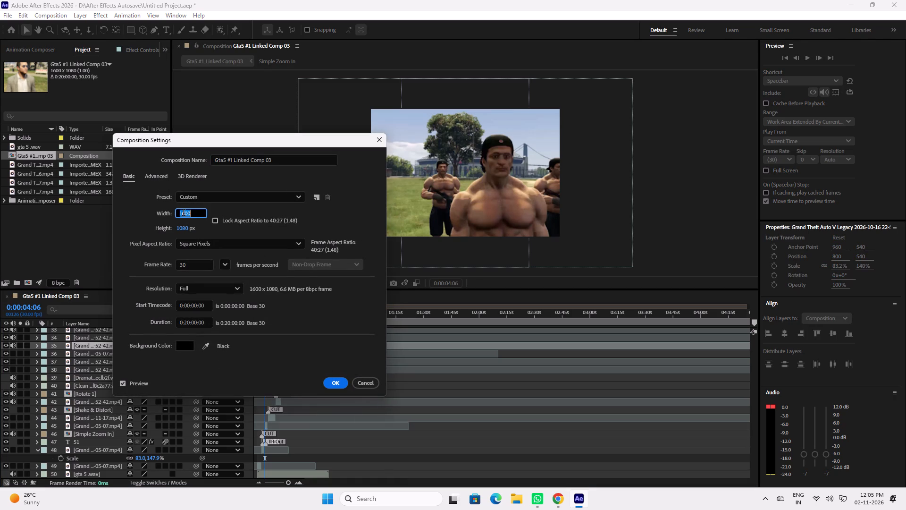
type("1920")
key("Return")
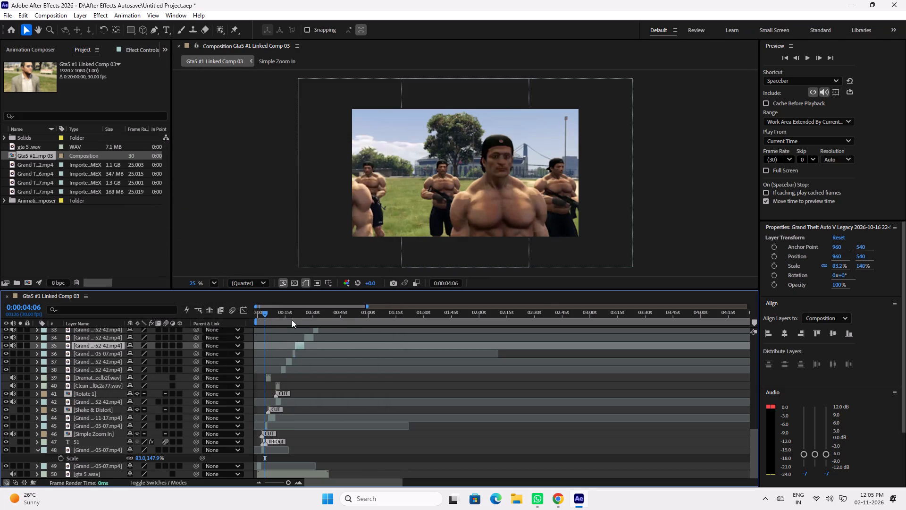
Check the frames around 5 to 8 s and delete the Shake & Distort and Rotate 1 transition layers.
left_click_drag(287, 318, 274, 317)
left_click_drag(277, 316, 268, 315)
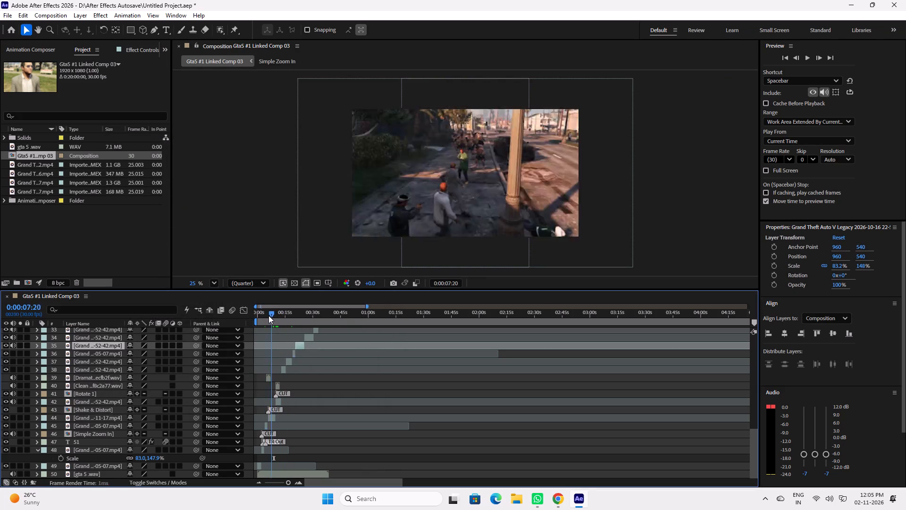
left_click_drag(268, 315, 268, 315)
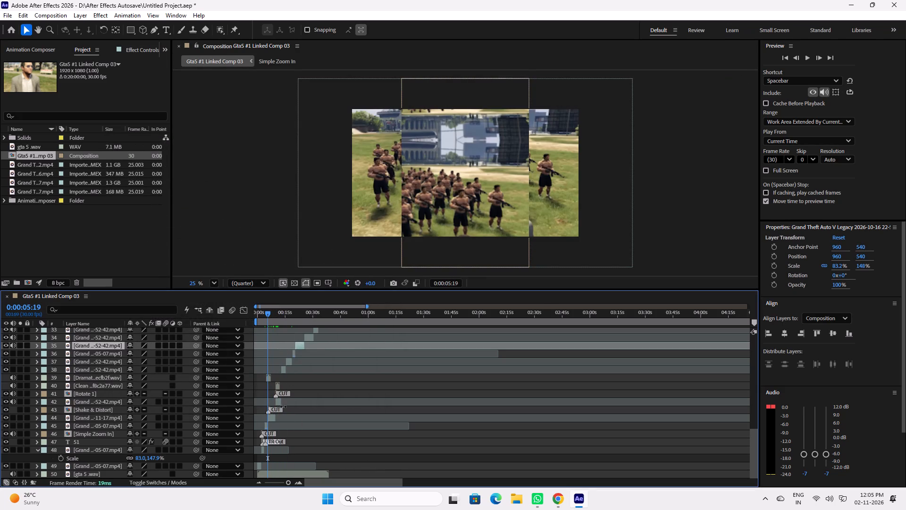
left_click(281, 409)
left_click(279, 410)
left_click(107, 411)
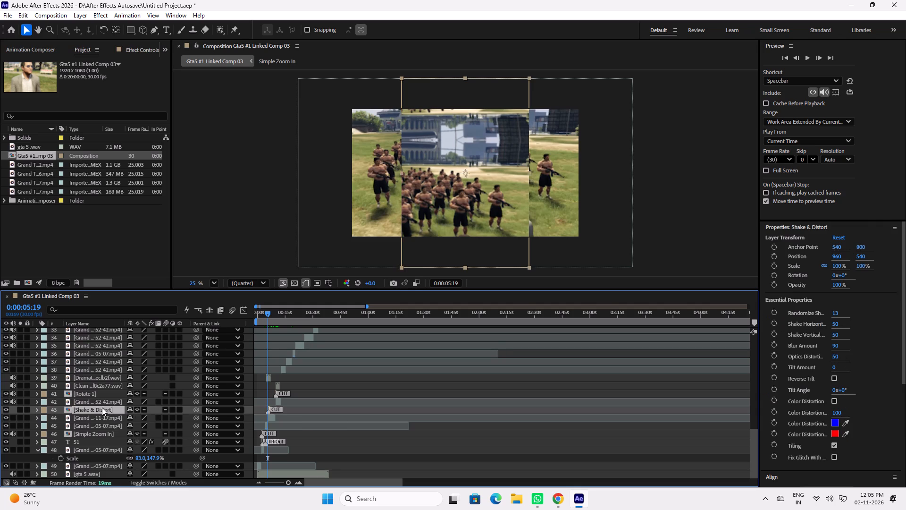
key("Delete")
left_click(89, 399)
key("Delete")
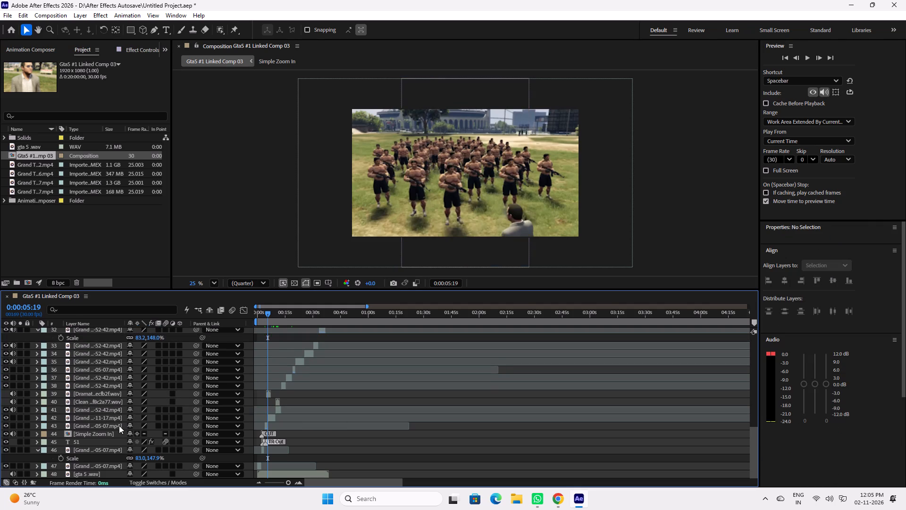
Delete the Animation Composer folder and all its contents from the project.
left_click(41, 201)
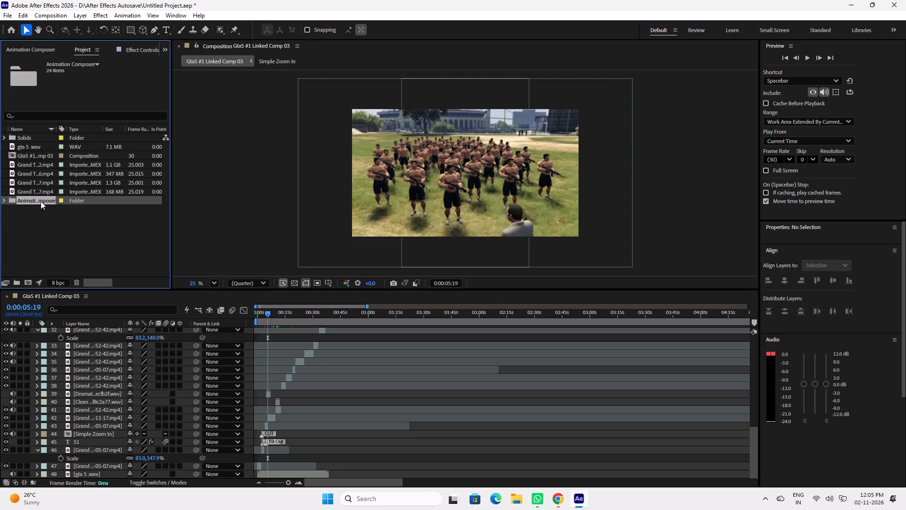
key("Delete")
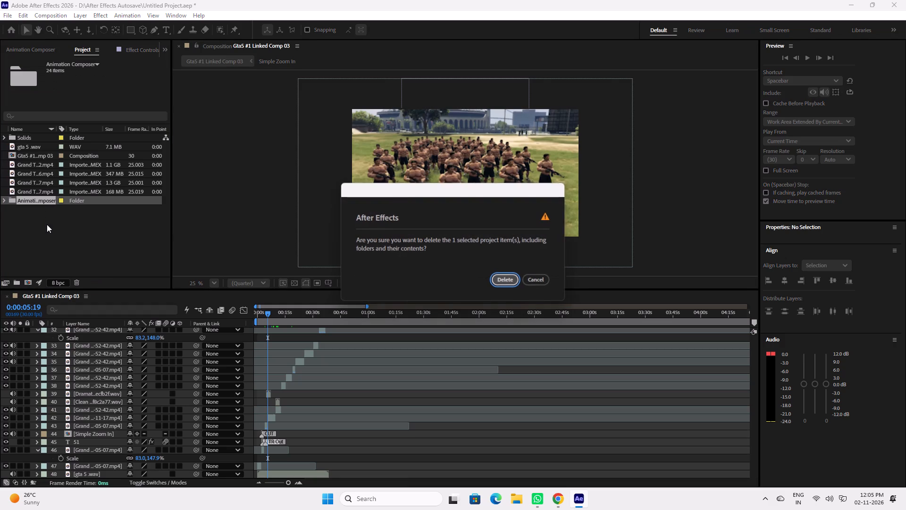
left_click(506, 281)
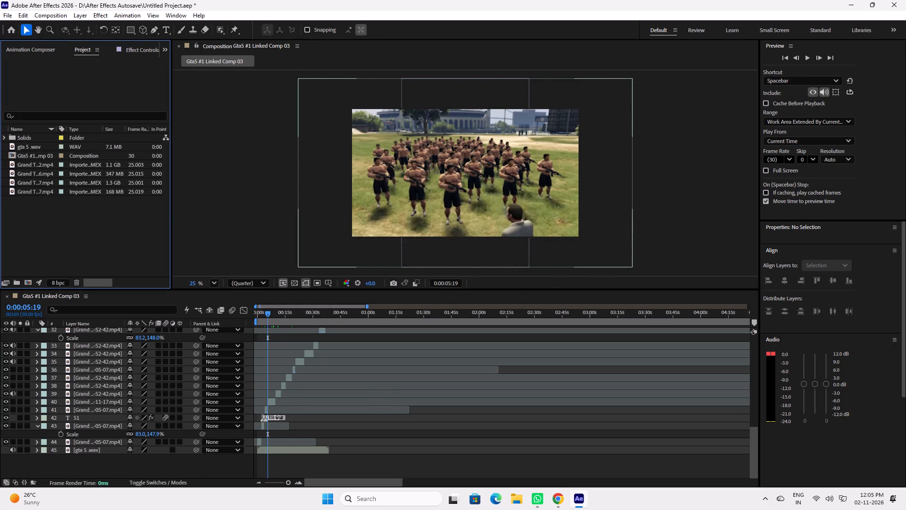
Play the composition from the start to about 17 s.
left_click_drag(265, 318, 257, 317)
key("space")
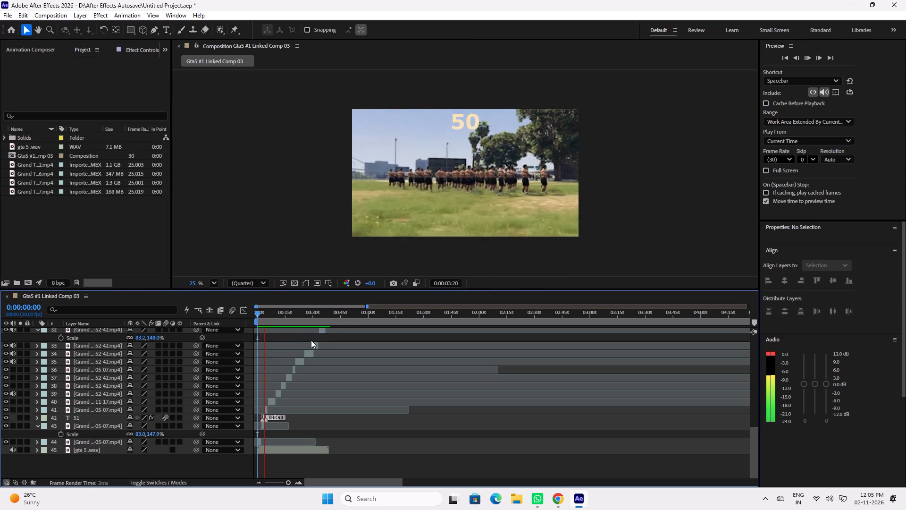
key("space")
key("space")
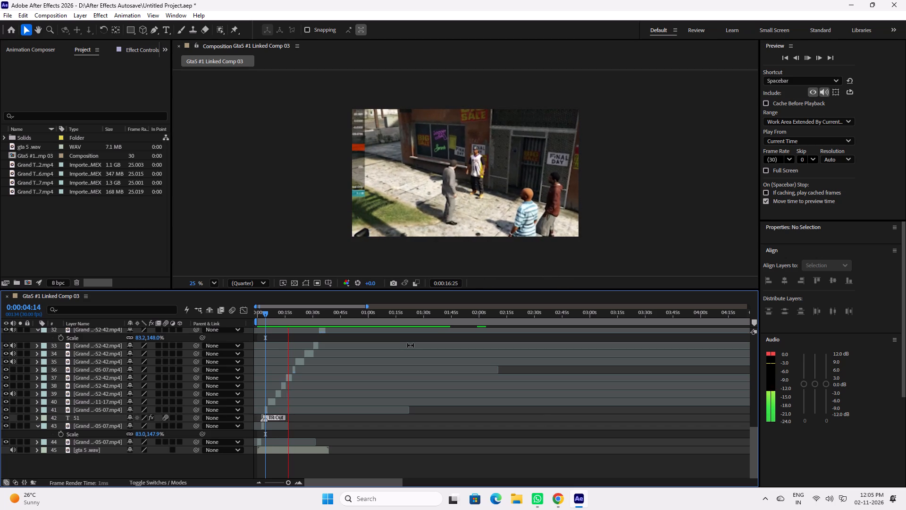
key("space")
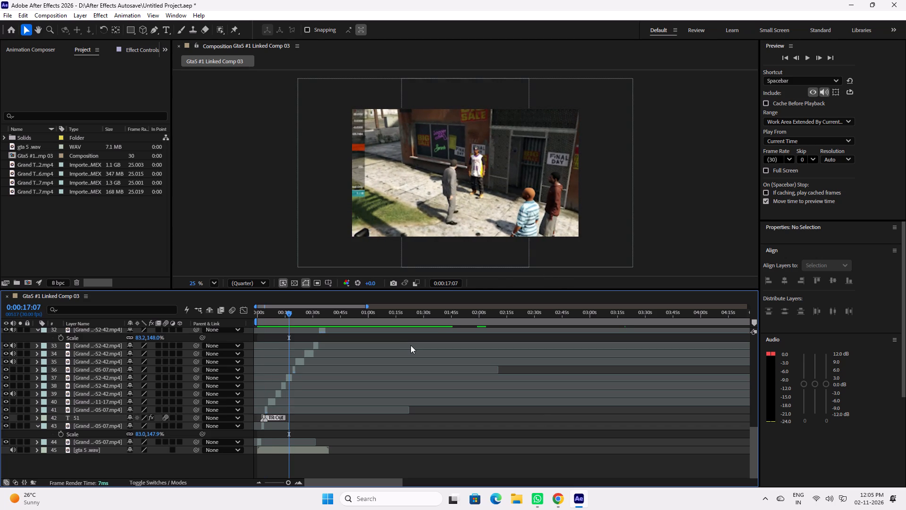
Select the gameplay clip at about 17 s in the timeline.
left_click(293, 378)
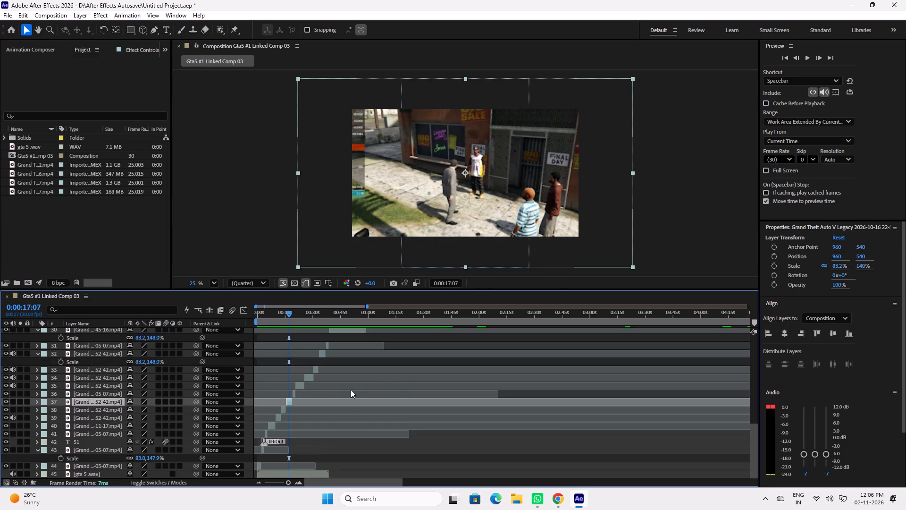
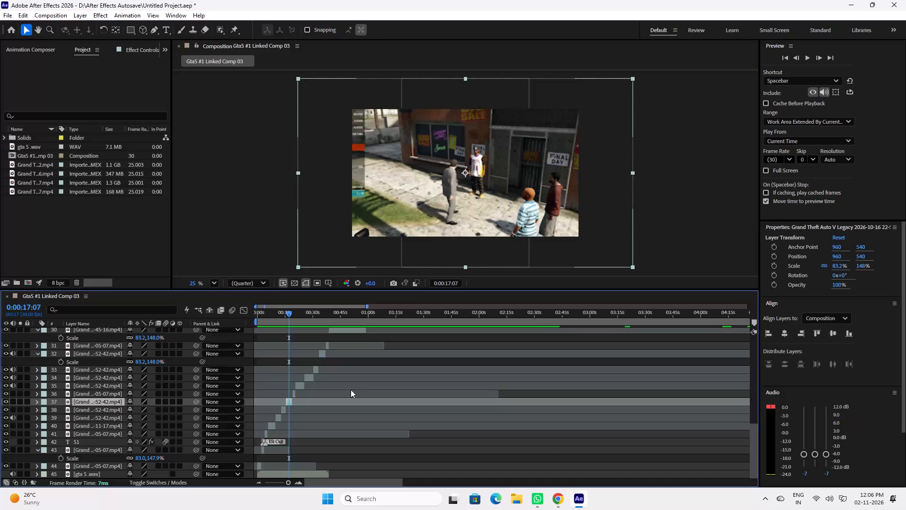
Save the project.
key("ctrl+s")
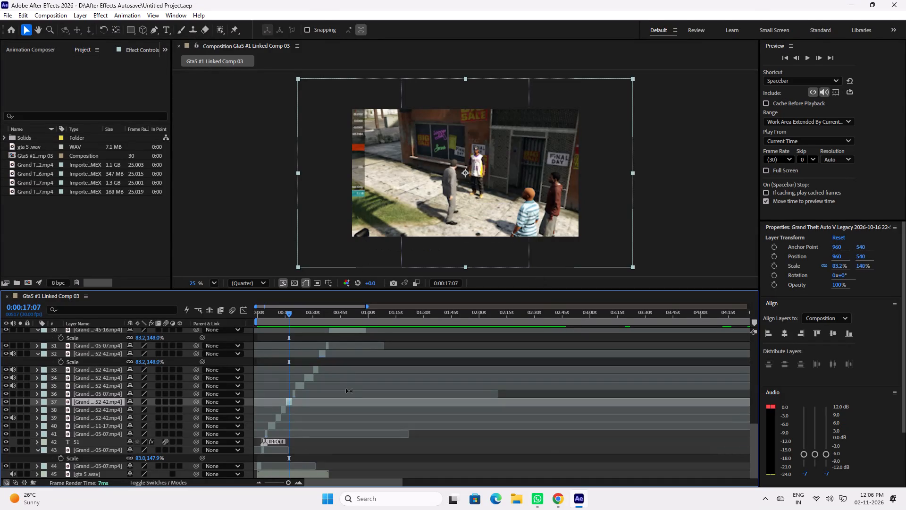
Play the composition briefly from the start and return to the first frame.
left_click_drag(274, 310, 250, 313)
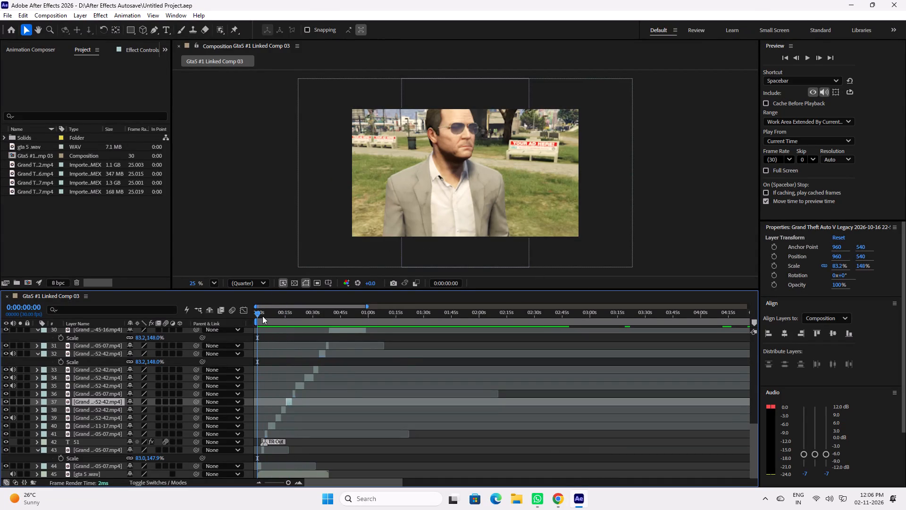
key("space")
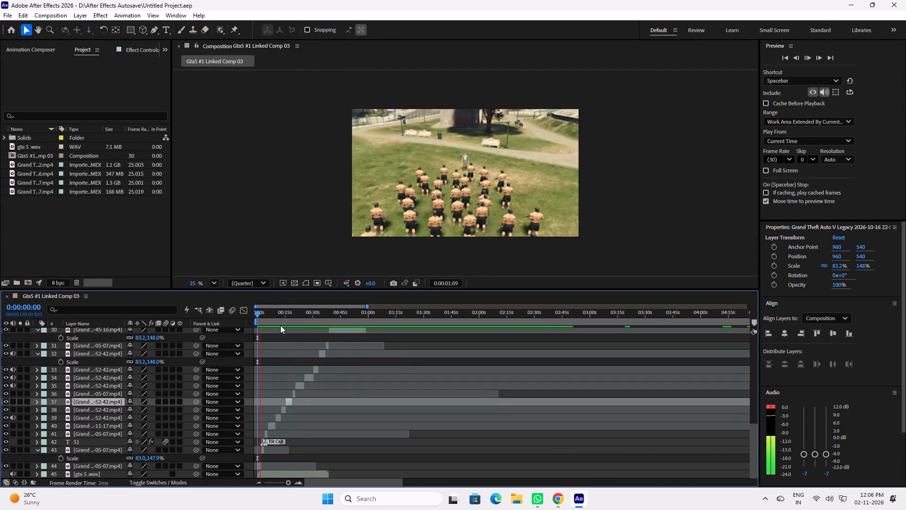
left_click_drag(275, 316, 256, 319)
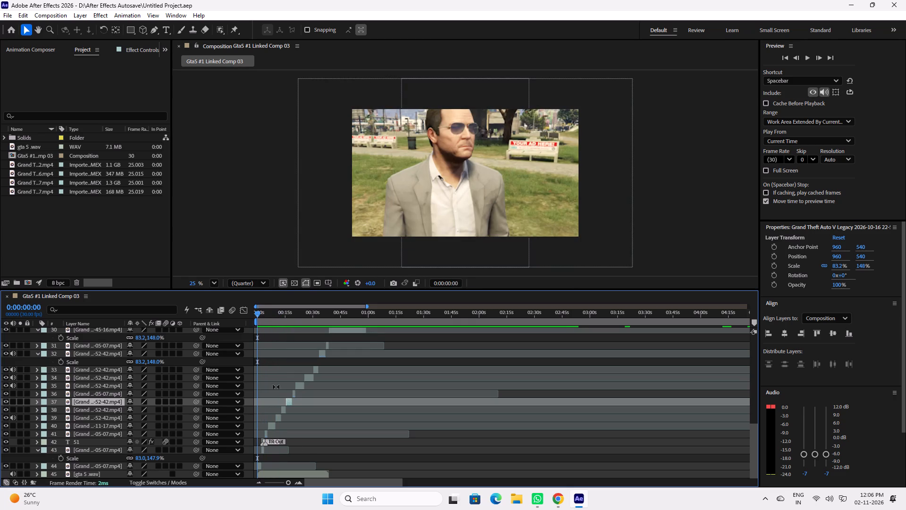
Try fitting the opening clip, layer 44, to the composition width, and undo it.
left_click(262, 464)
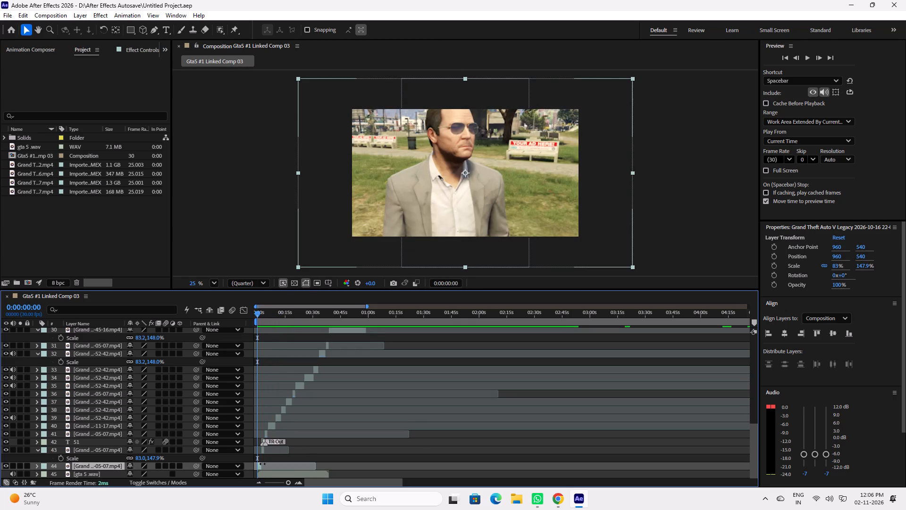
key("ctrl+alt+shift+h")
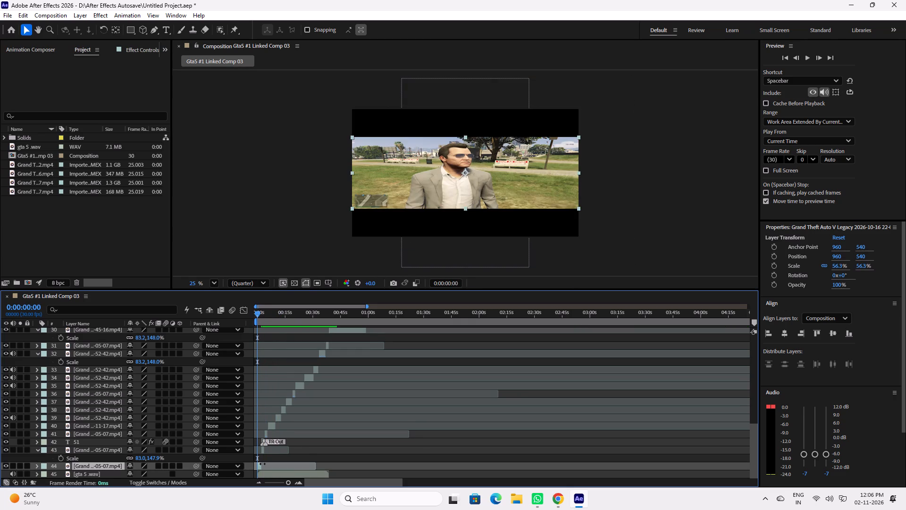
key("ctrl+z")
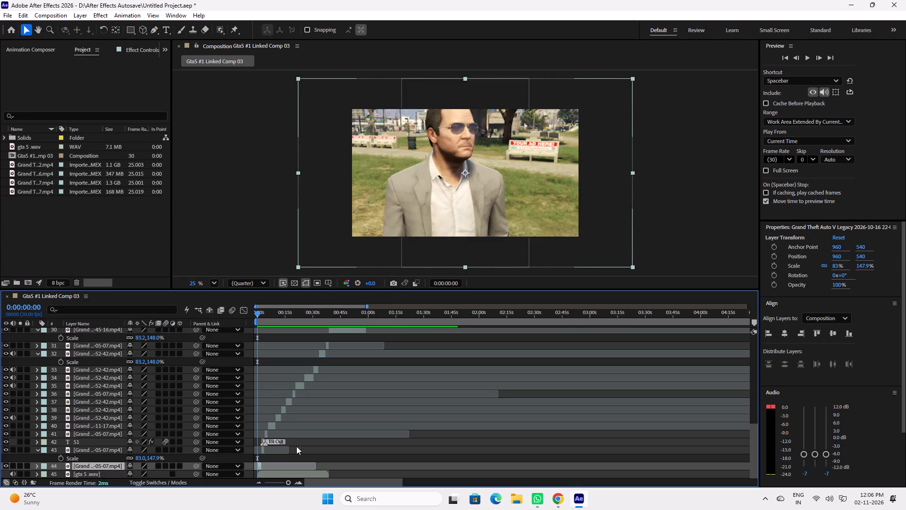
Scale the opening clip, layer 44, down proportionally to 56.1, 100% so it fits the landscape frame.
key("s")
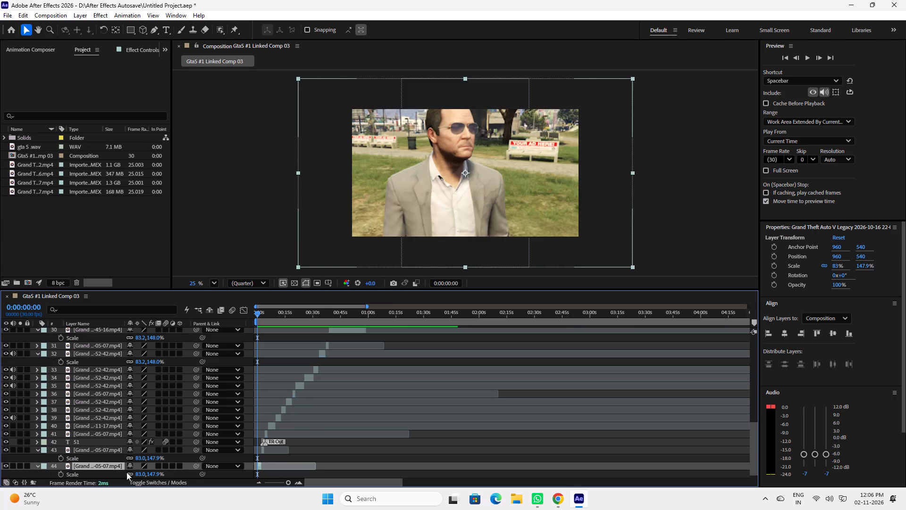
left_click_drag(154, 476, 144, 476)
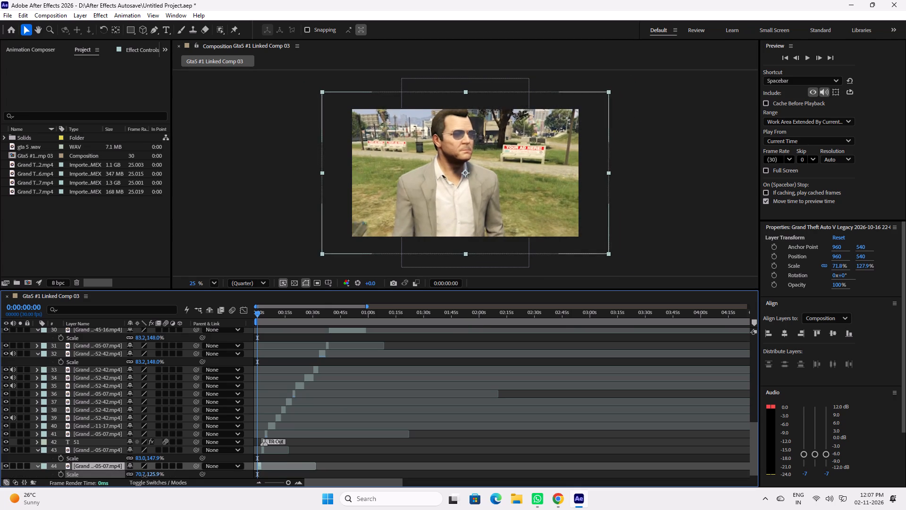
left_click_drag(144, 476, 133, 477)
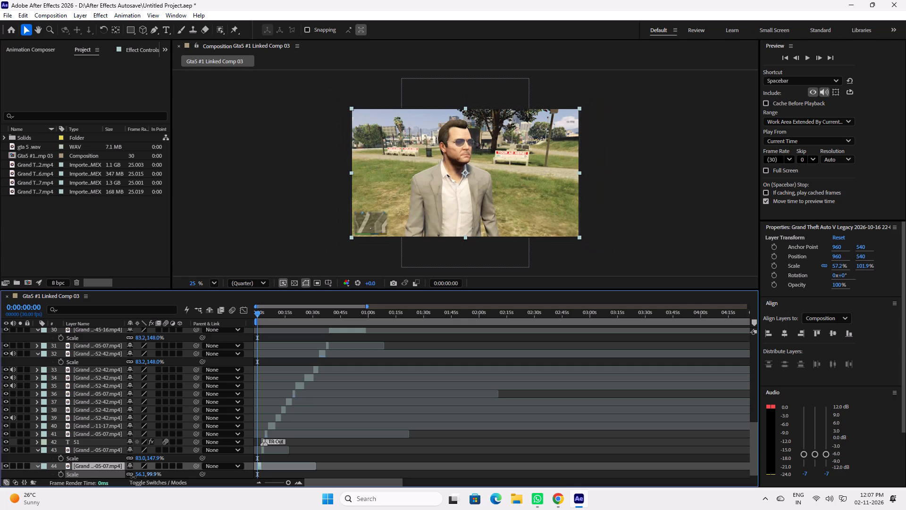
left_click_drag(133, 477, 134, 477)
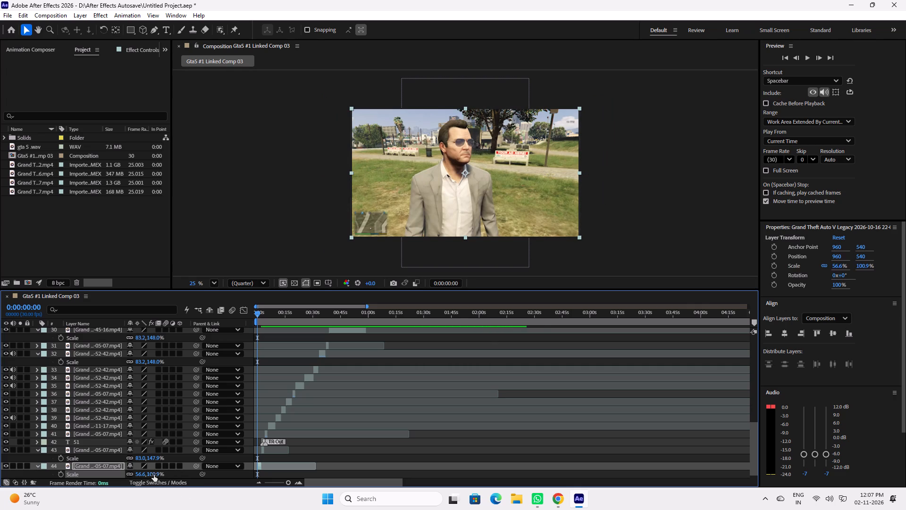
left_click(154, 475)
type("100")
key("Return")
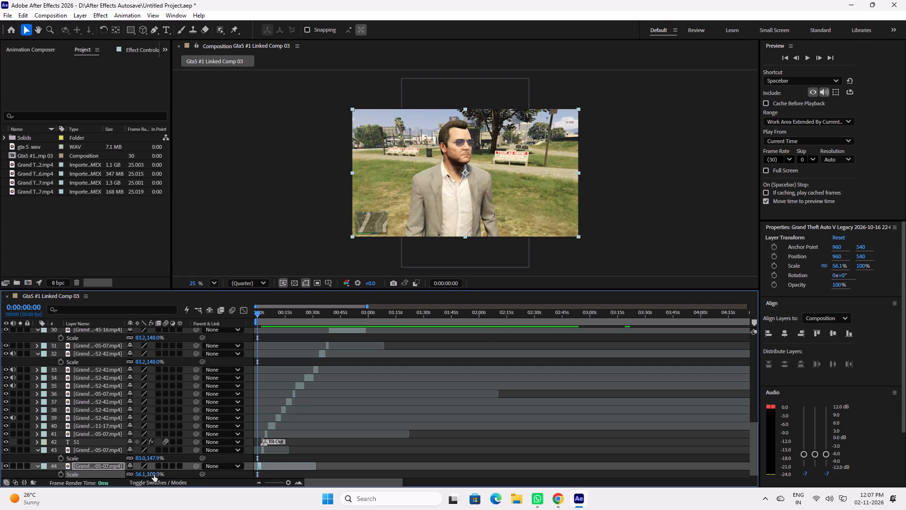
left_click(319, 253)
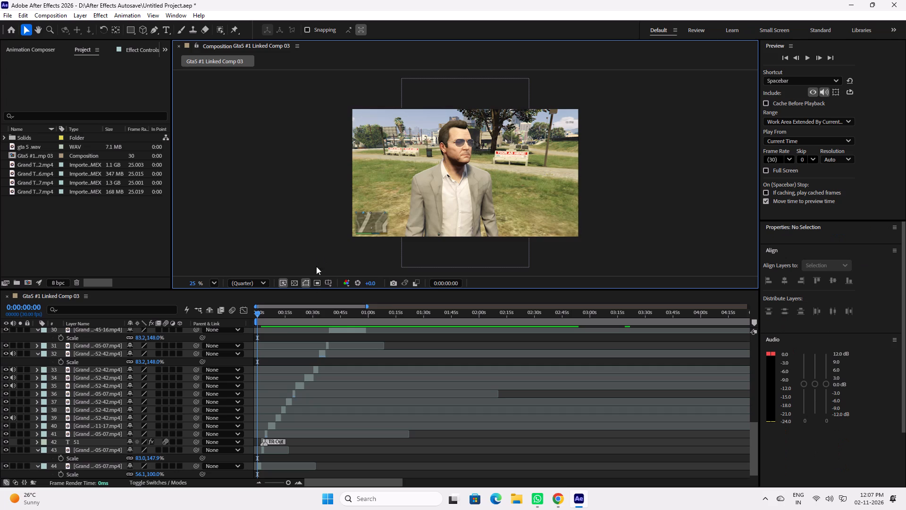
Review the frames in the first 4 s of the composition around the "50" title.
left_click_drag(273, 314, 264, 313)
key("space")
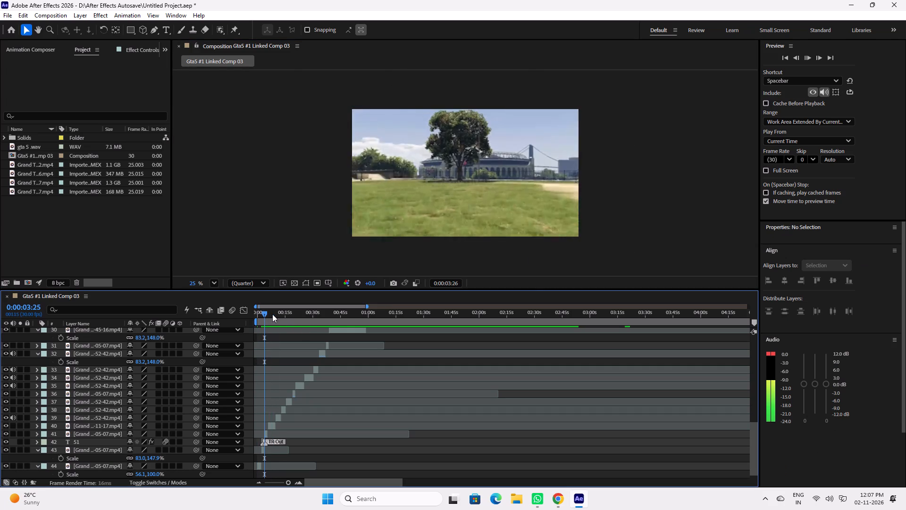
left_click_drag(270, 316, 255, 314)
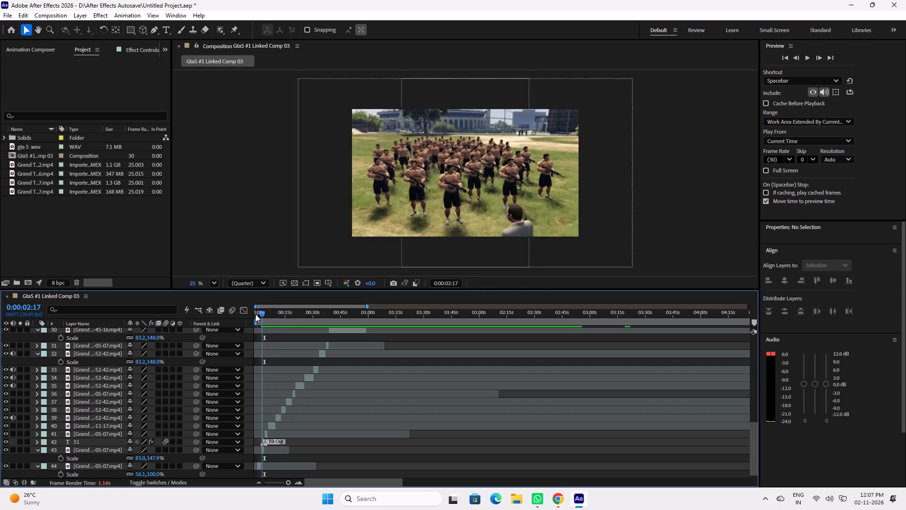
left_click_drag(255, 314, 263, 313)
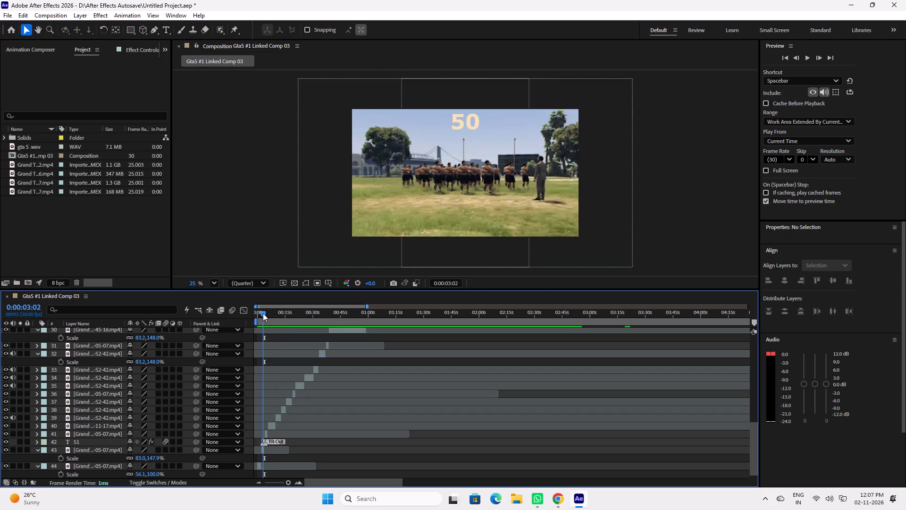
left_click_drag(263, 313, 265, 313)
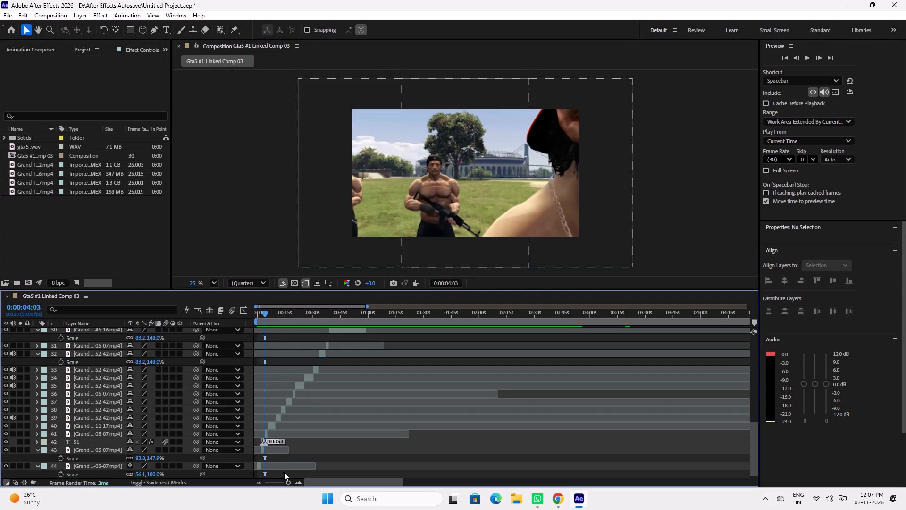
Enlarge the timeline scale to show about the first 40 s and save the project.
left_click_drag(286, 484, 292, 484)
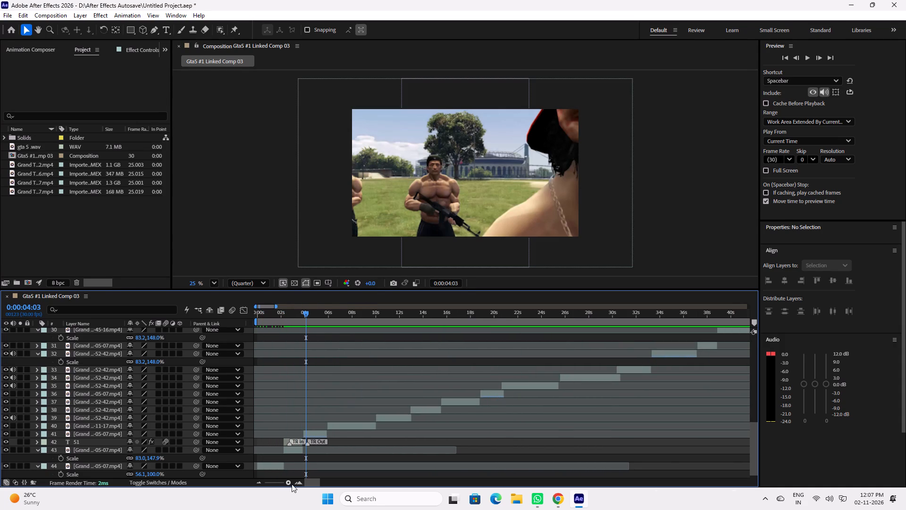
key("ctrl+s")
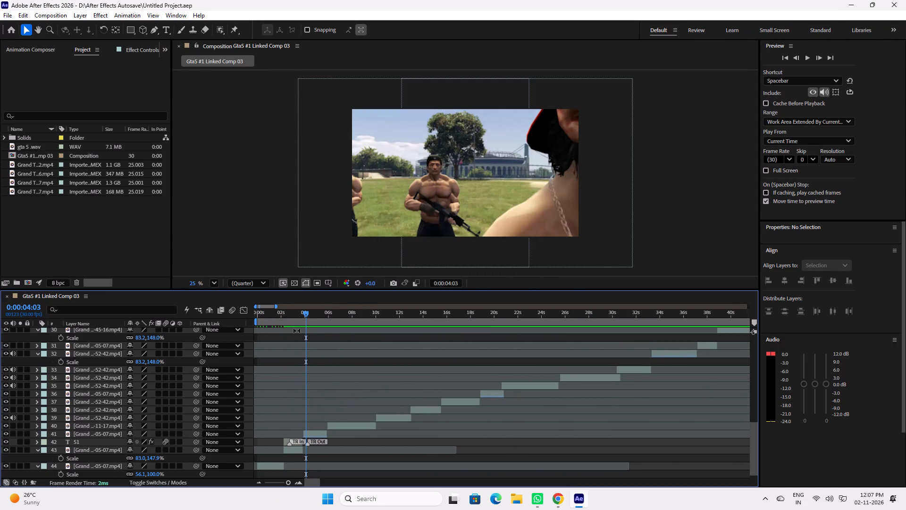
Scale the clip at about 3 s, layer 43, proportionally to 56.1, 100%.
left_click_drag(302, 317, 296, 317)
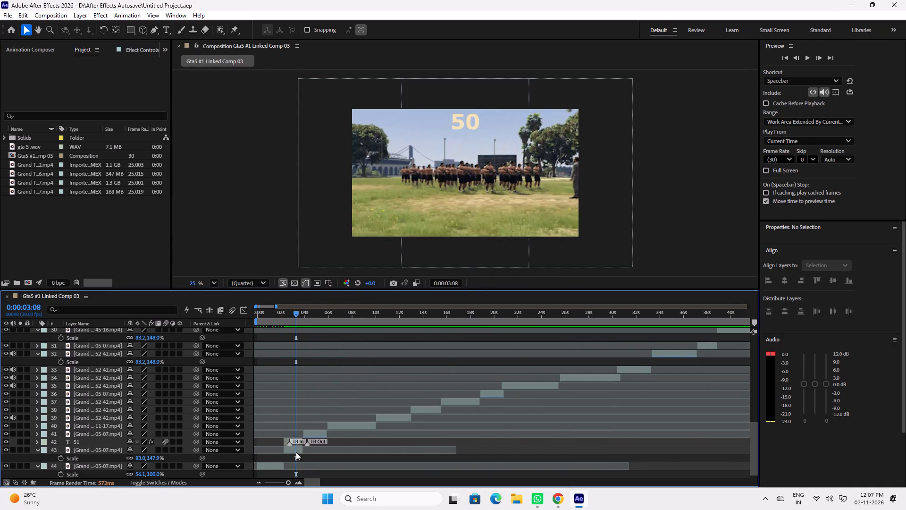
left_click(295, 452)
key("s")
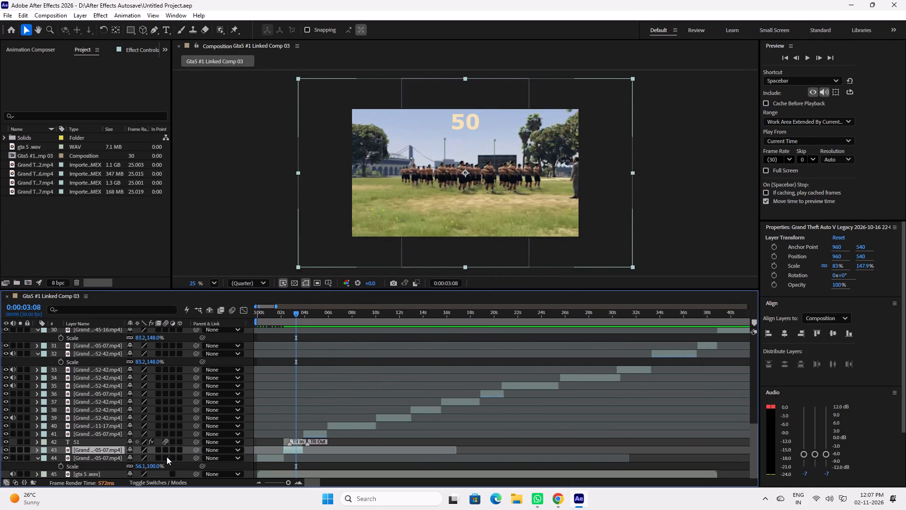
key("s")
left_click(155, 459)
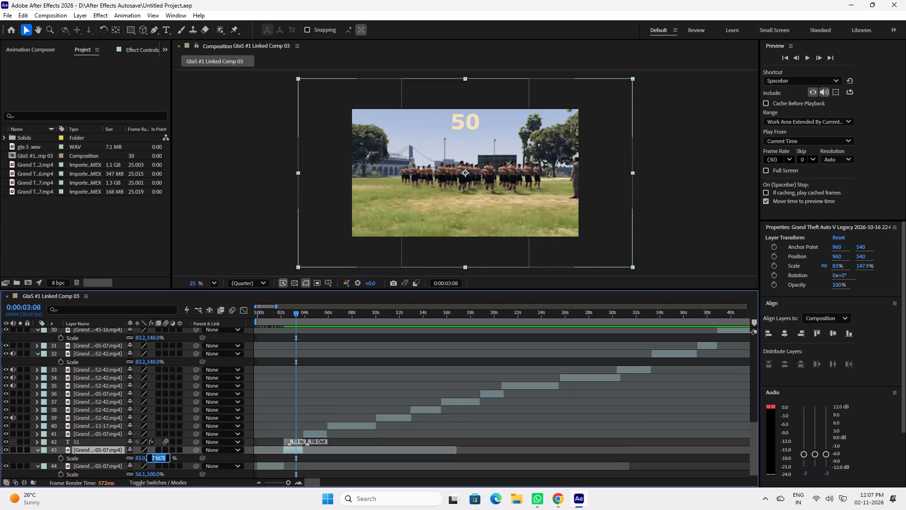
type("100")
key("Return")
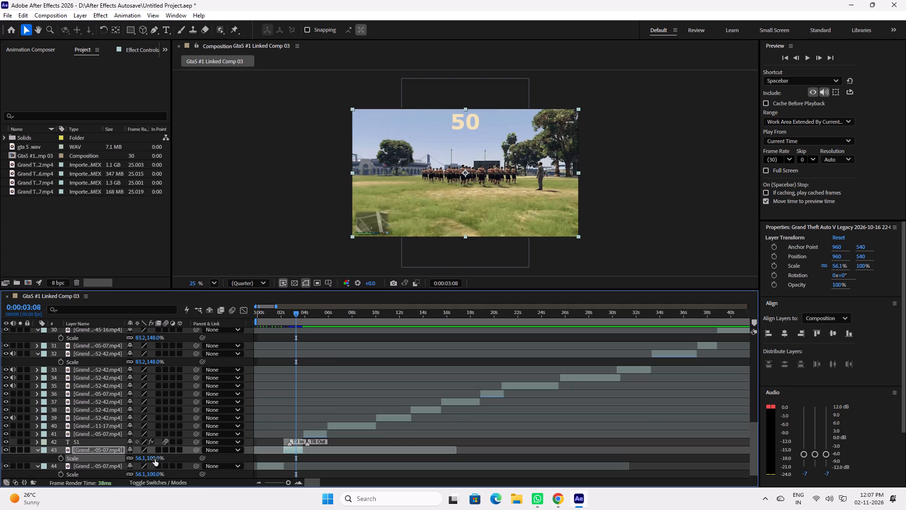
Scale the clip at about 5 s, layer 41, proportionally to 56.1, 100%.
left_click(323, 313)
left_click(319, 434)
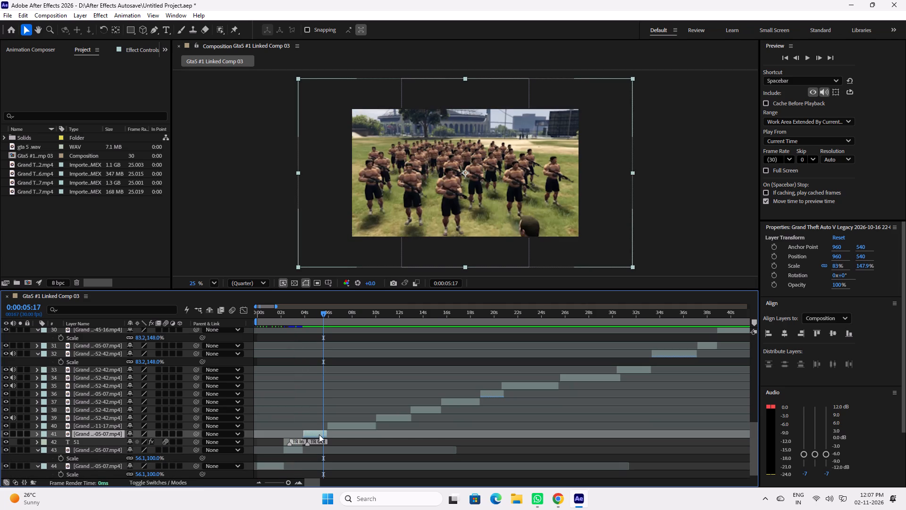
key("s")
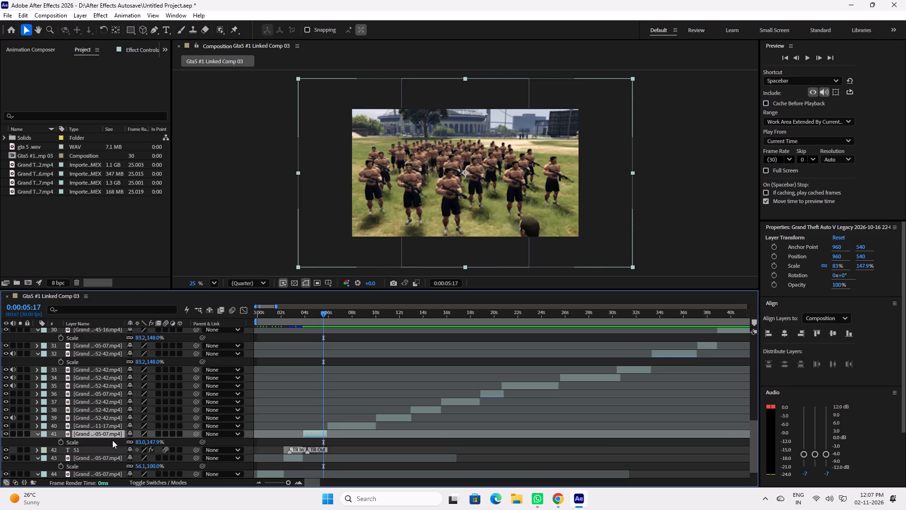
type("100")
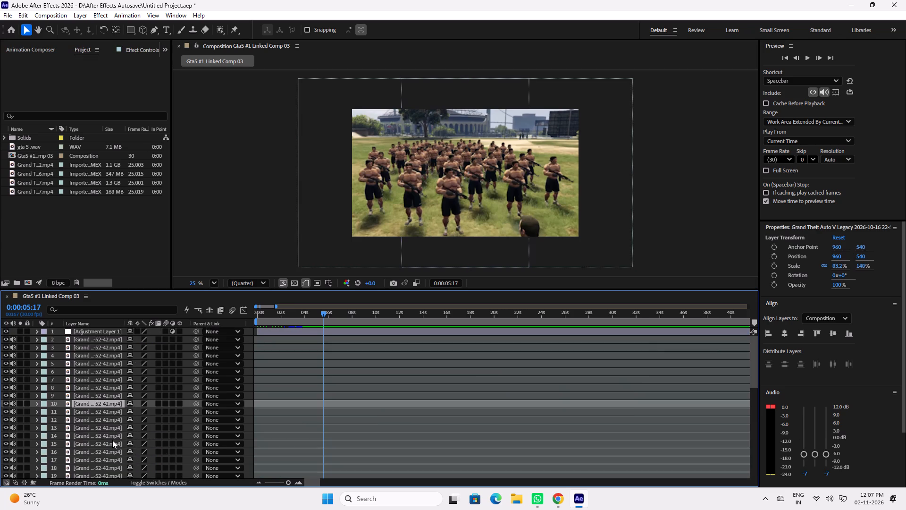
scroll(150, 426, "down", 12)
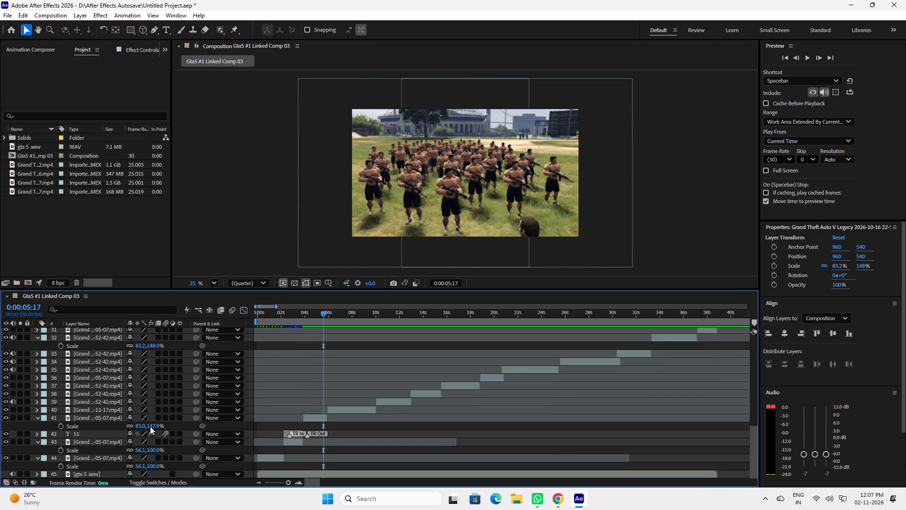
scroll(150, 426, "down", 1)
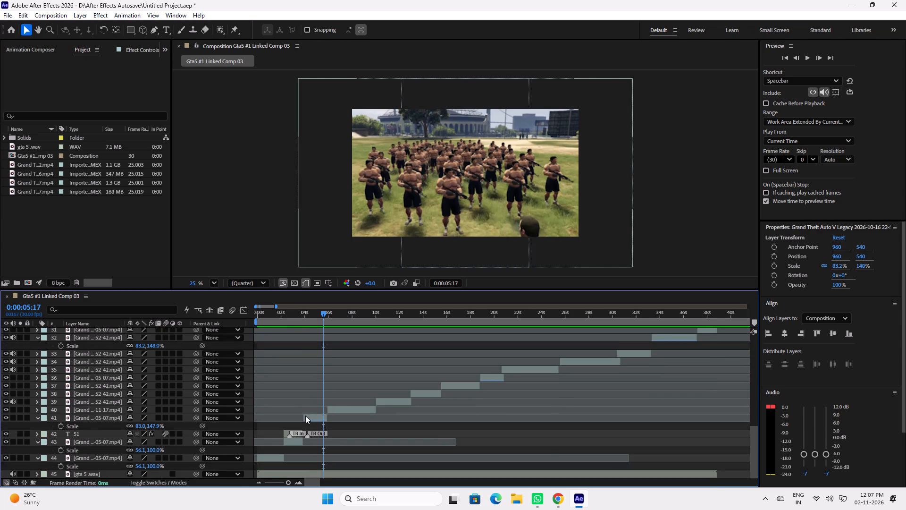
left_click(157, 426)
type("100")
key("Return")
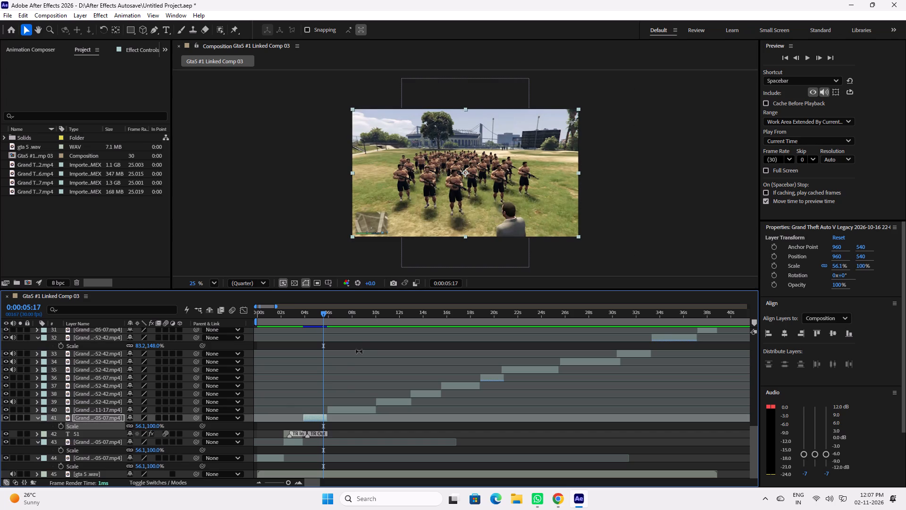
Scale the street clip at about 8 s, layer 40, proportionally to 56.2, 100%.
left_click(358, 314)
left_click(361, 407)
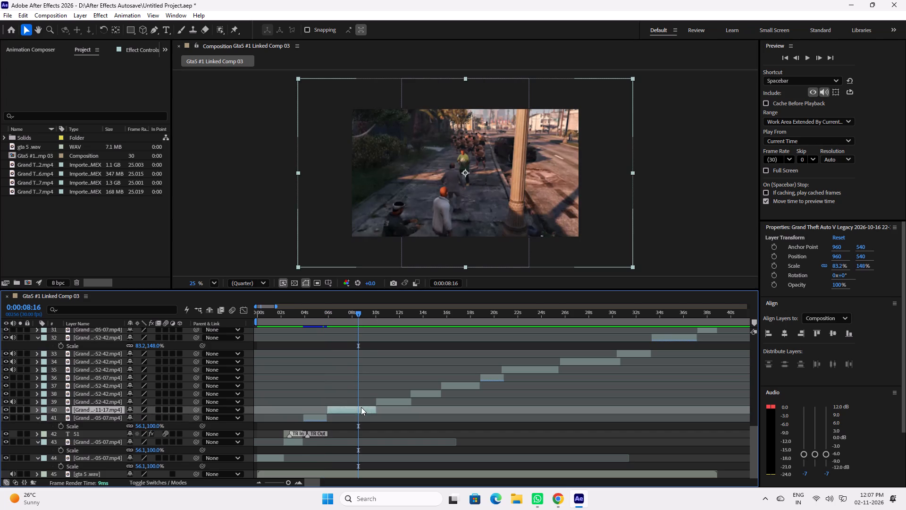
key("s")
left_click(159, 421)
type("100")
key("Return")
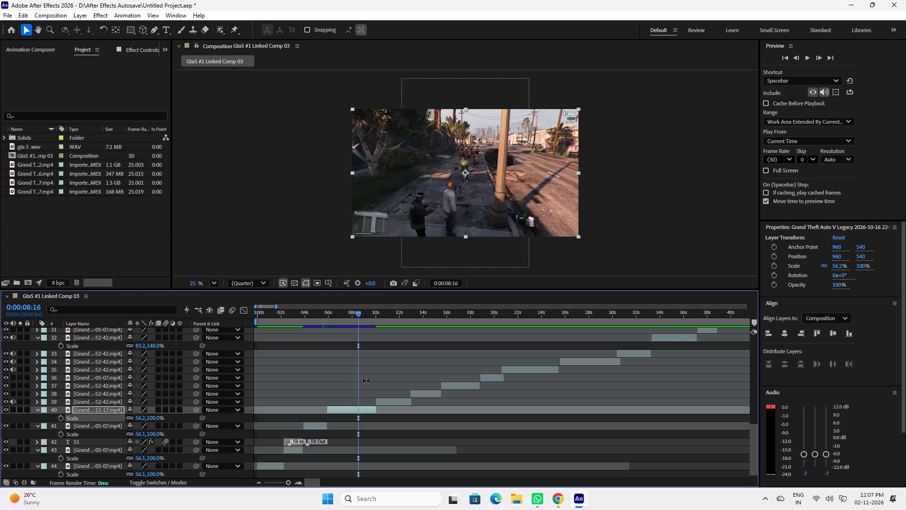
Scale the clip at about 11 s, layer 39, proportionally to 56.2, 100%.
left_click(393, 401)
left_click(394, 313)
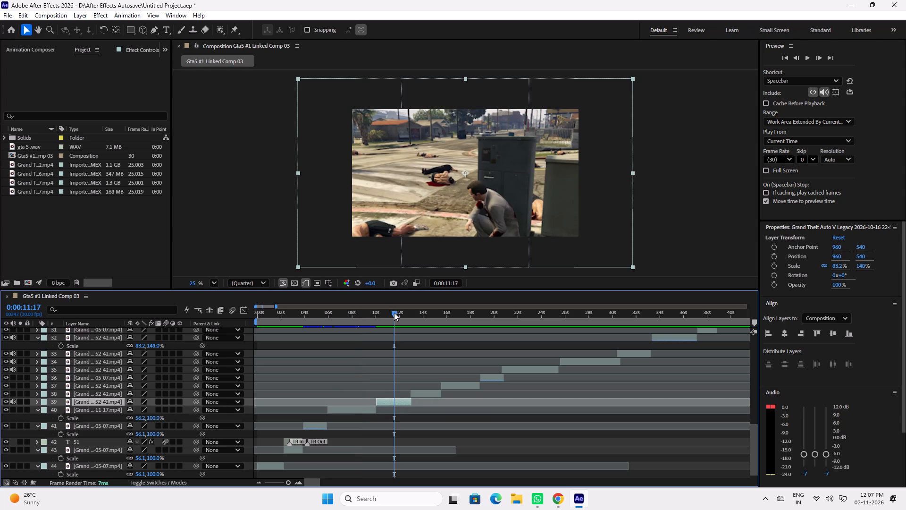
key("s")
left_click(153, 410)
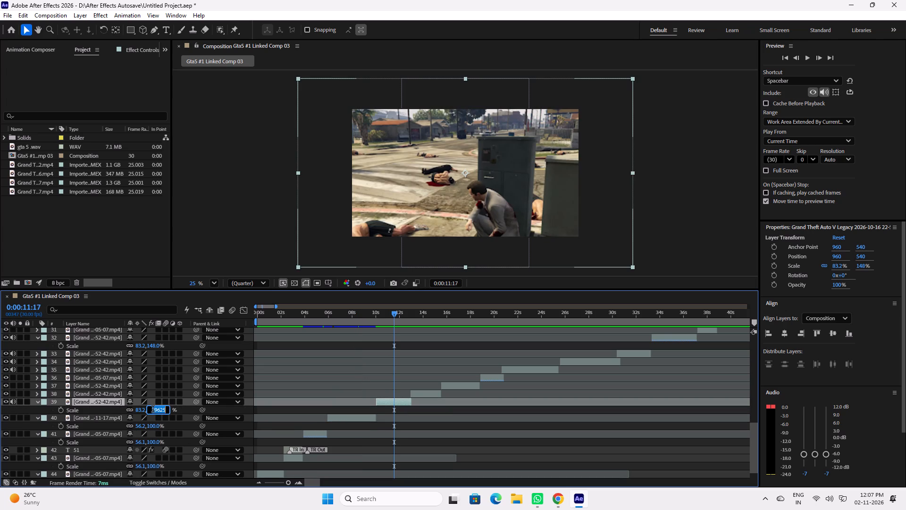
type("100")
key("Return")
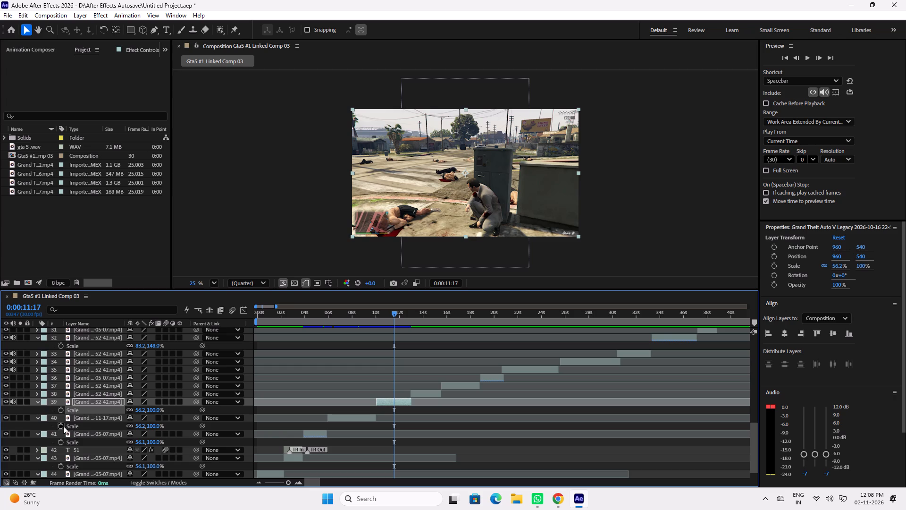
Collapse the Scale properties of layers 39, 40 and 41 in the timeline.
left_click(36, 405)
left_click(36, 414)
left_click(37, 418)
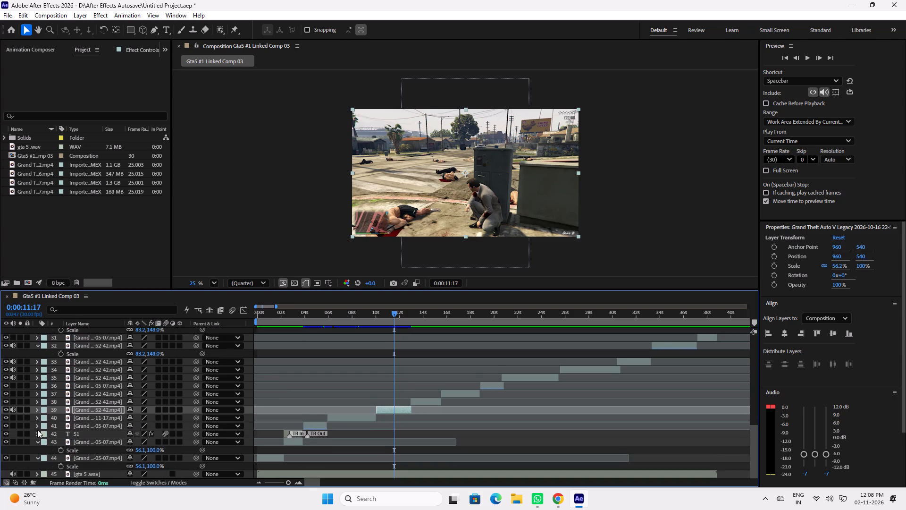
Collapse the Scale properties of layers 43 and 44 in the timeline and save the project.
left_click(37, 430)
left_click(36, 418)
left_click(37, 440)
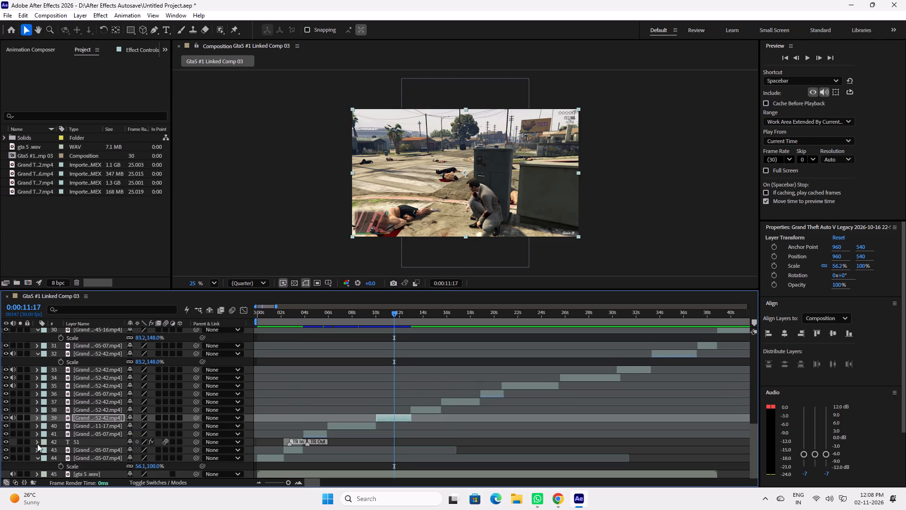
left_click(39, 457)
scroll(39, 462, "down", 7)
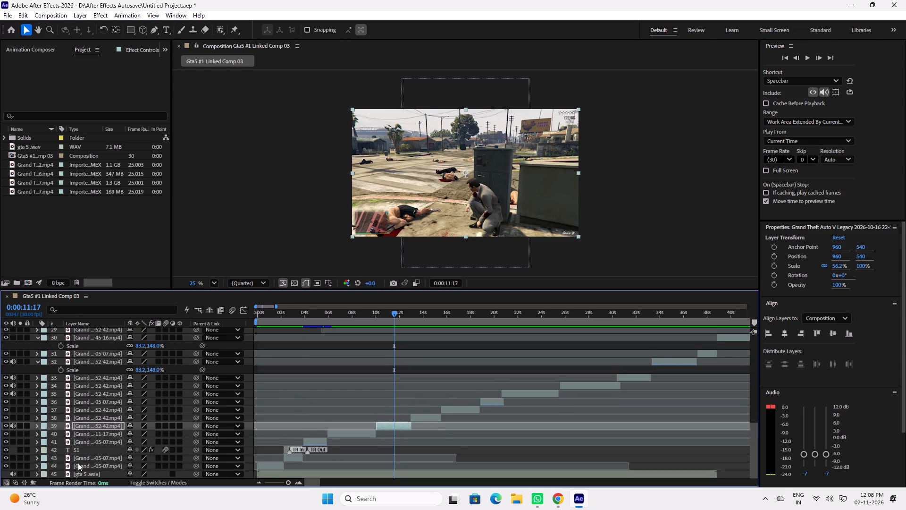
key("ctrl+s")
Play the composition from the start to about 23 s to check the clips' framing.
left_click_drag(332, 313, 237, 321)
key("space")
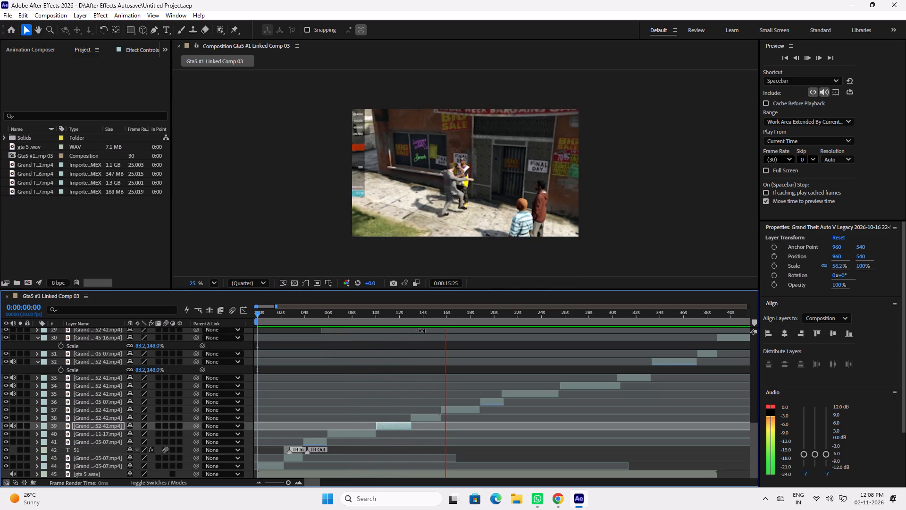
key("space")
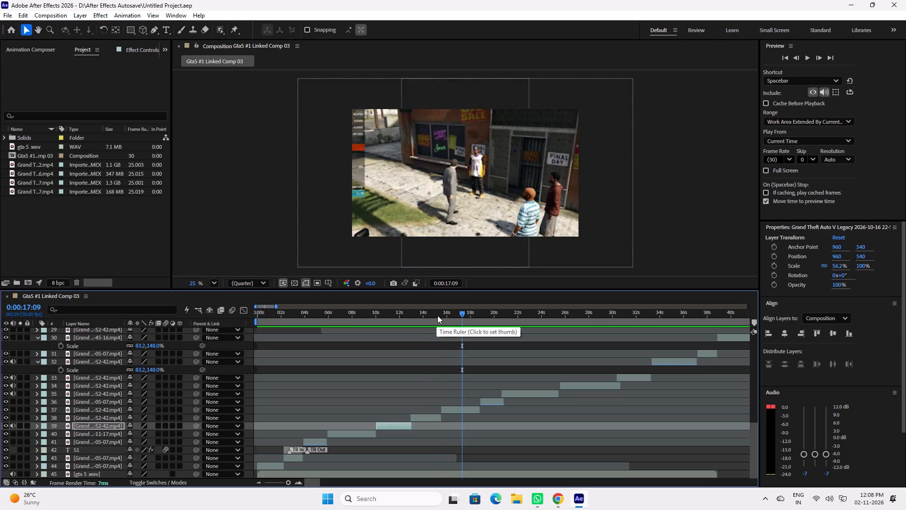
left_click_drag(437, 315, 457, 318)
key("space")
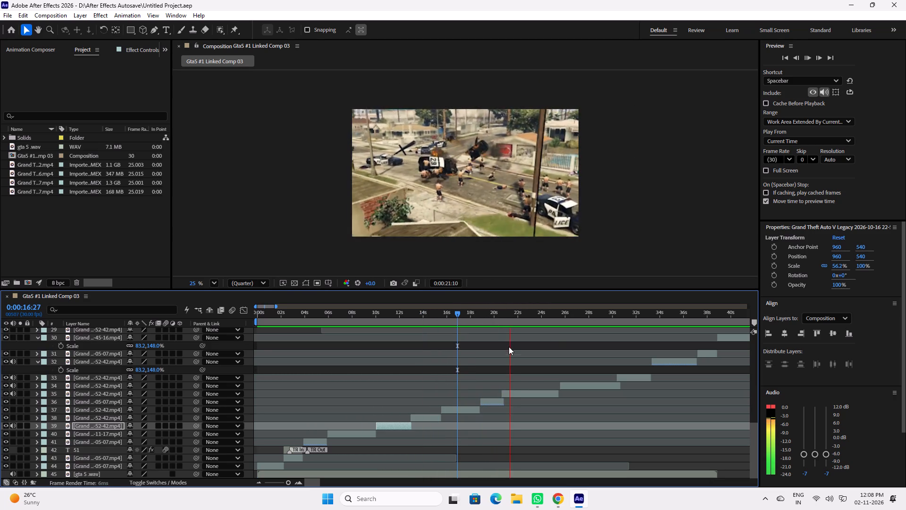
key("space")
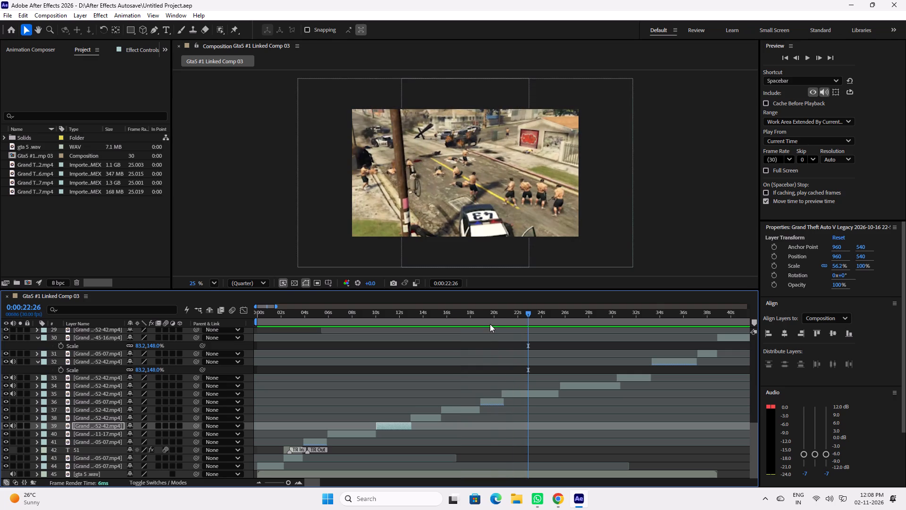
Scale the clip at about 20 s, layer 36, proportionally to 56.1, 100%.
left_click(490, 317)
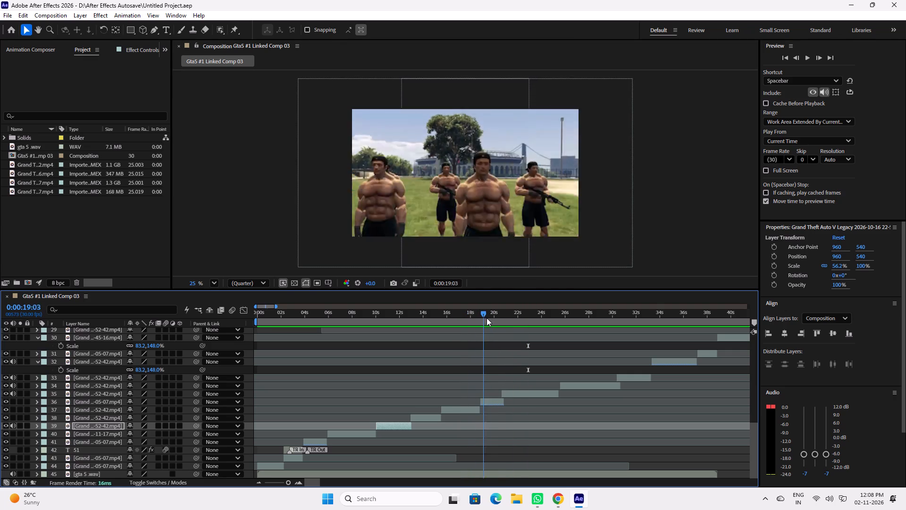
left_click(493, 402)
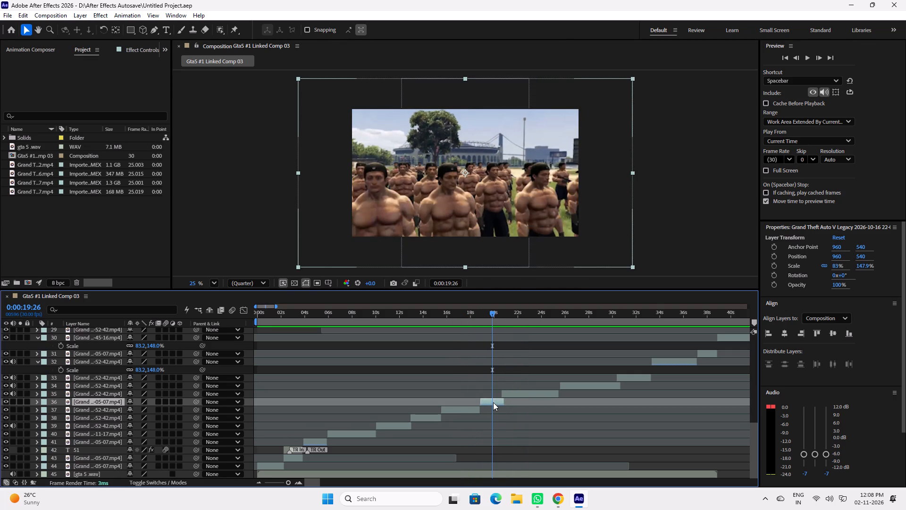
key("s")
left_click(156, 411)
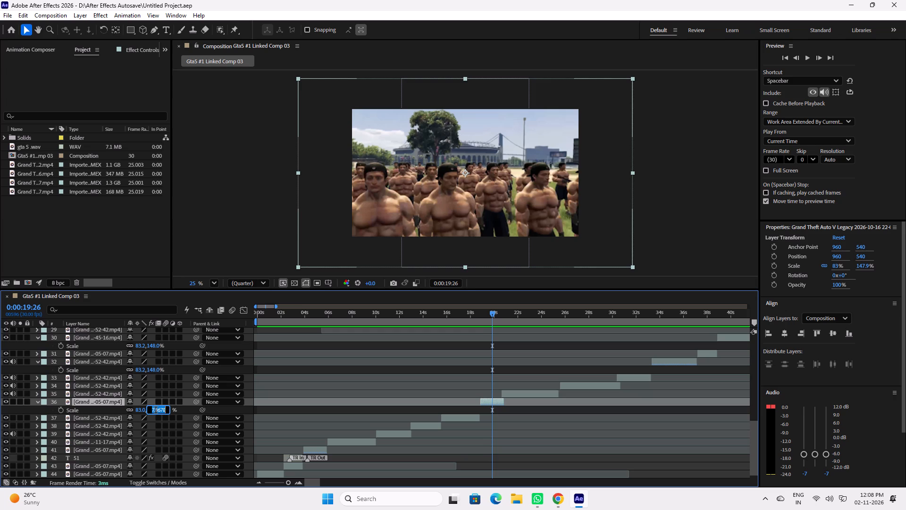
type("100")
key("Return")
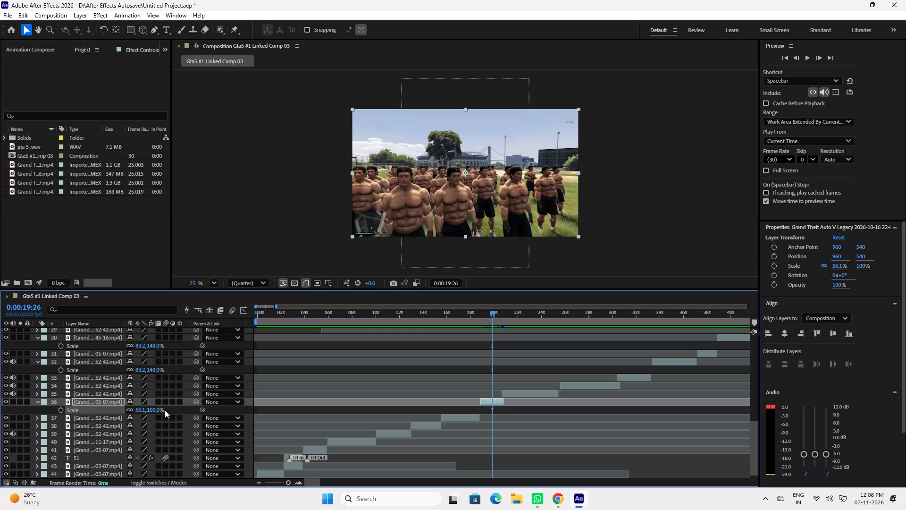
Scale the street clip at about 22 s, layer 35, proportionally to 56.2, 100%.
left_click(477, 319)
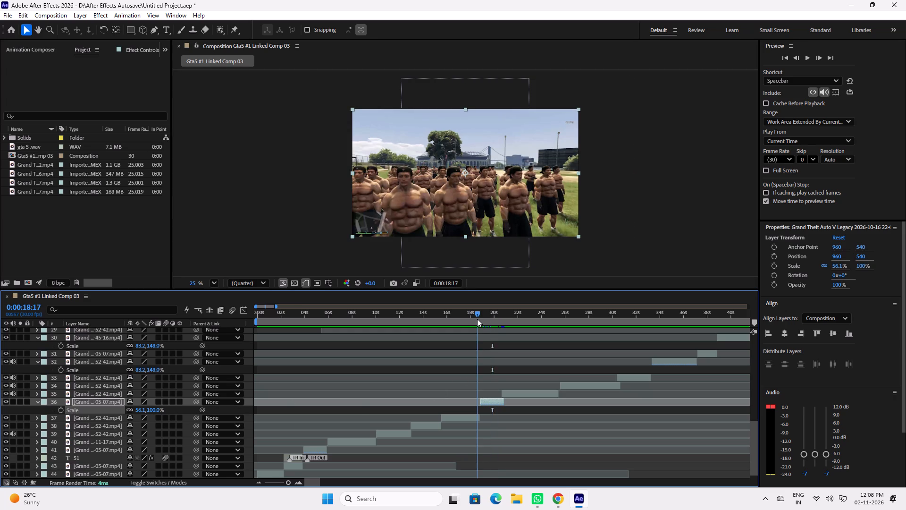
left_click(493, 321)
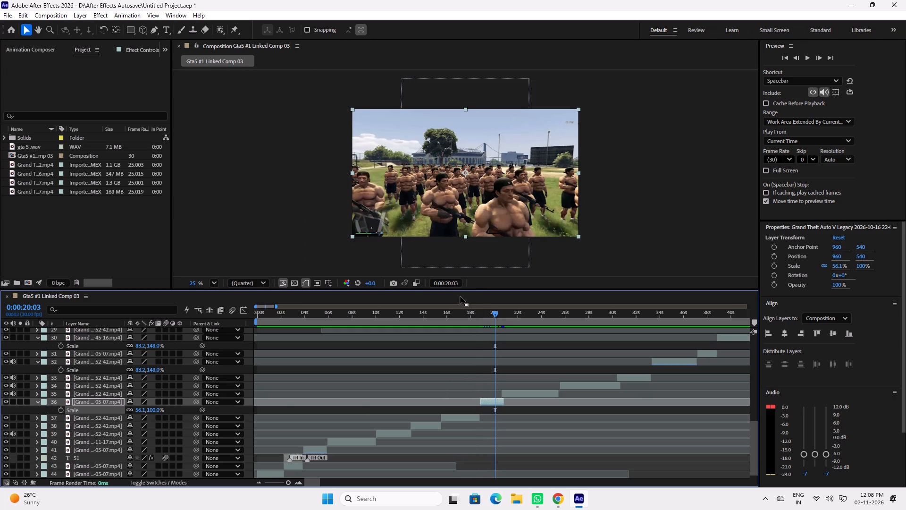
left_click(460, 296)
left_click_drag(500, 314, 507, 315)
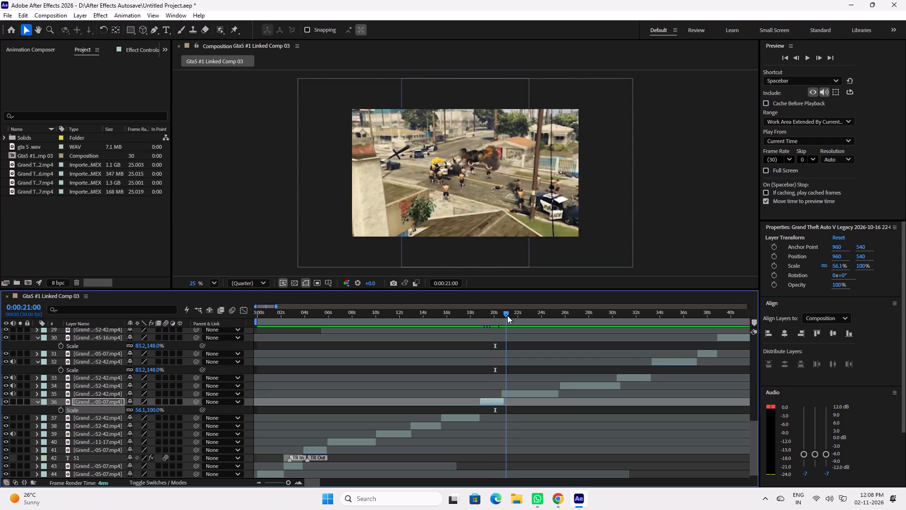
left_click_drag(507, 315, 520, 316)
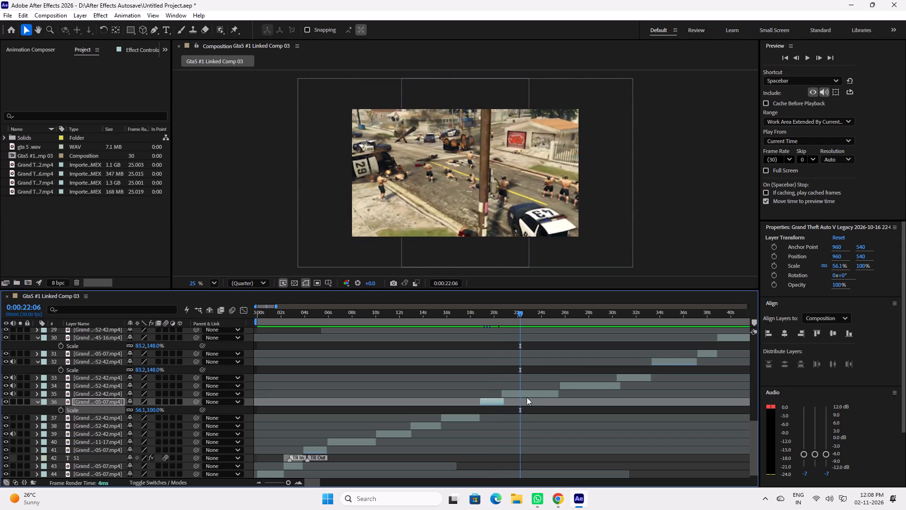
left_click(527, 397)
key("s")
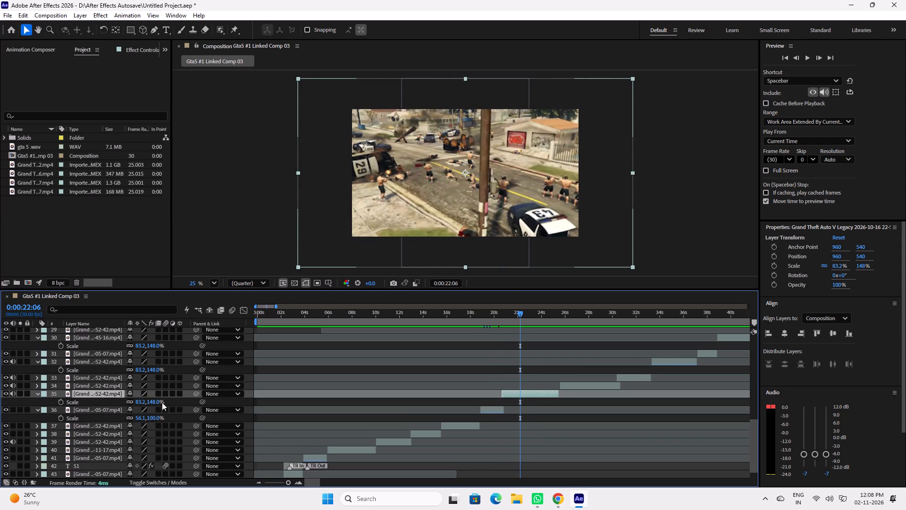
left_click(158, 401)
type("100")
key("Return")
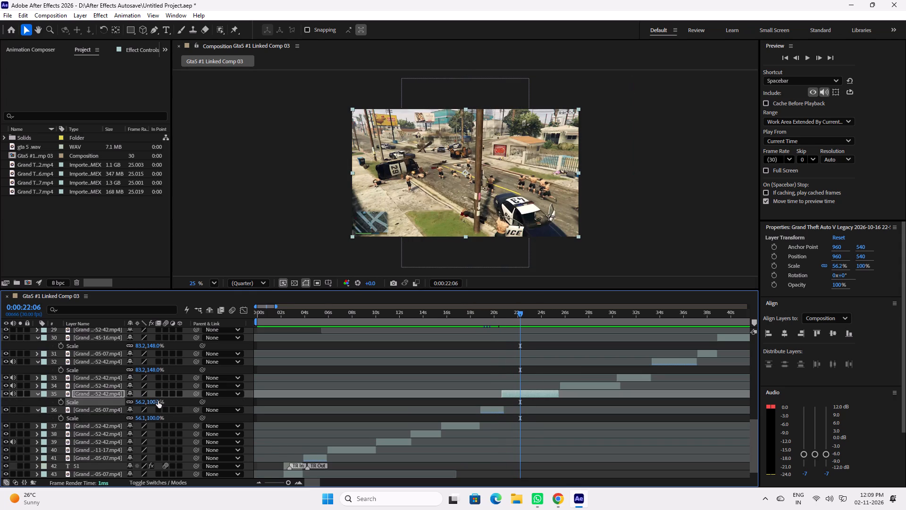
Scale the helicopter clip at about 27 s, layer 34, proportionally to 56.2, 100%.
left_click_drag(537, 310, 546, 312)
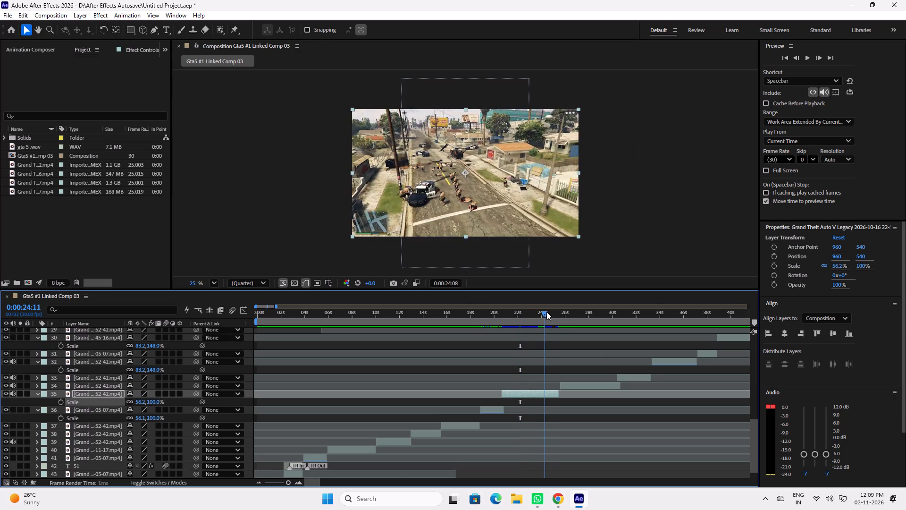
left_click_drag(546, 312, 557, 312)
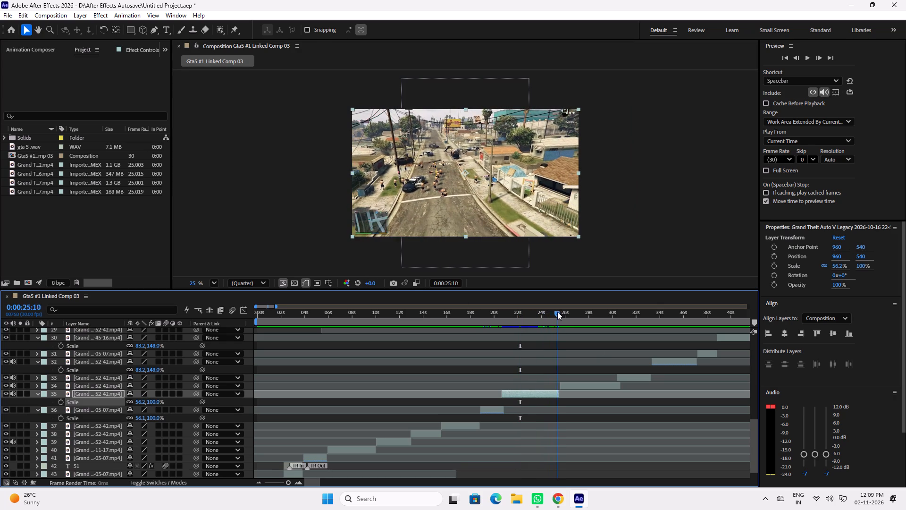
left_click_drag(557, 312, 538, 312)
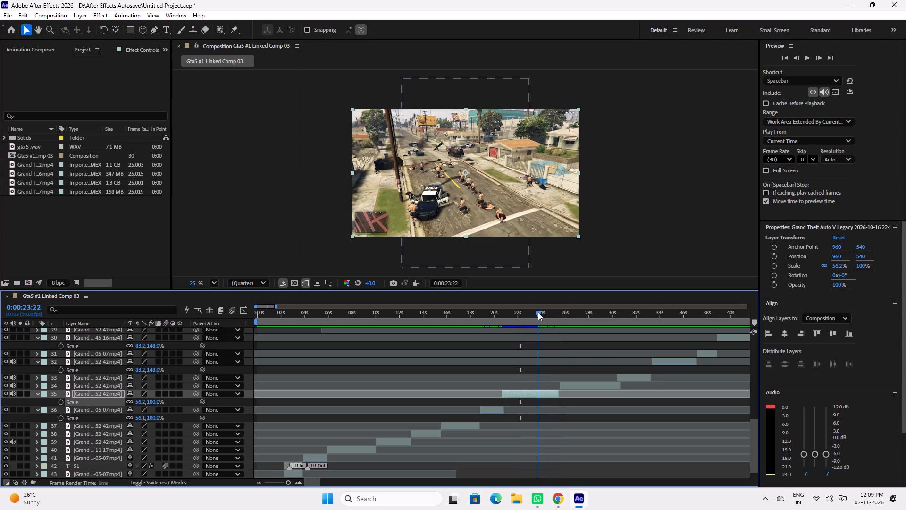
left_click_drag(538, 312, 528, 312)
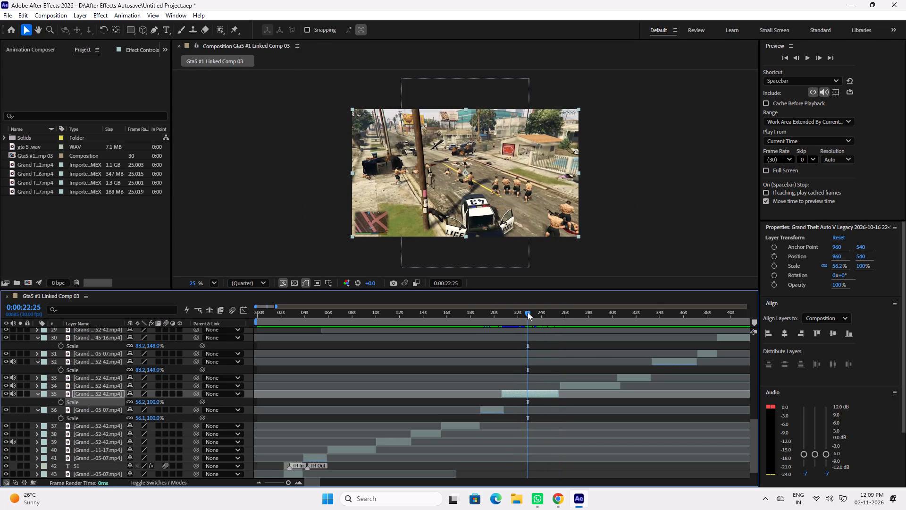
key("space")
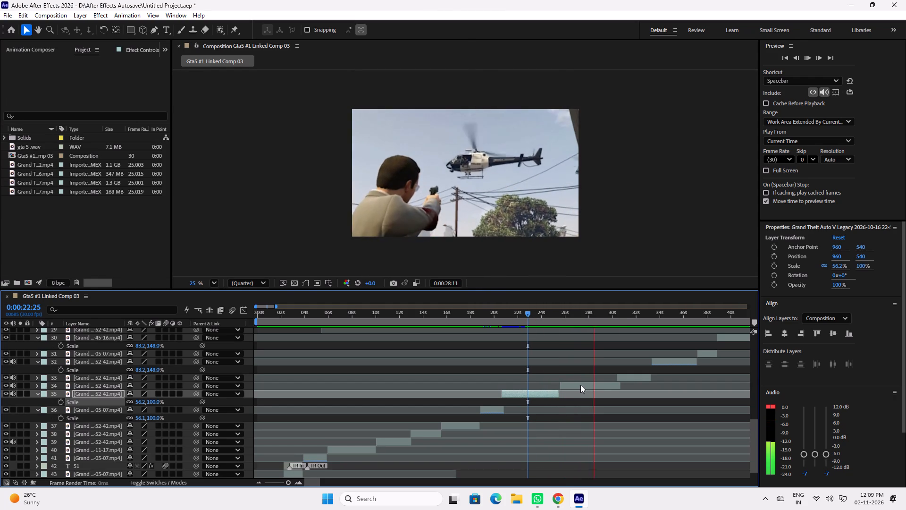
key("space")
left_click(587, 318)
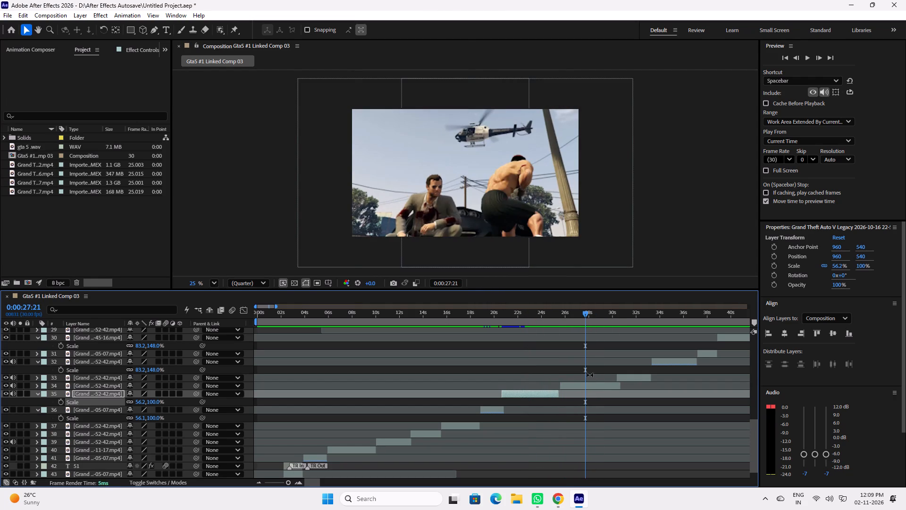
left_click(590, 387)
key("s")
left_click(149, 395)
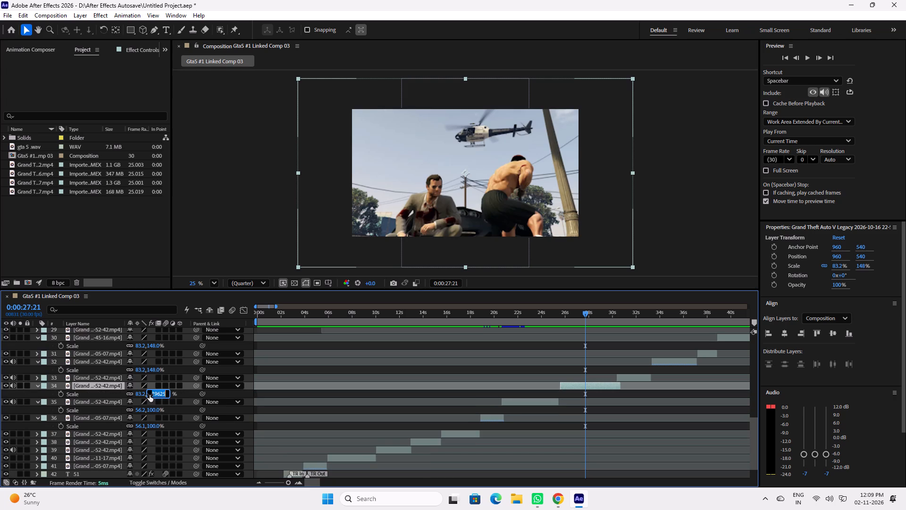
type("100")
key("Return")
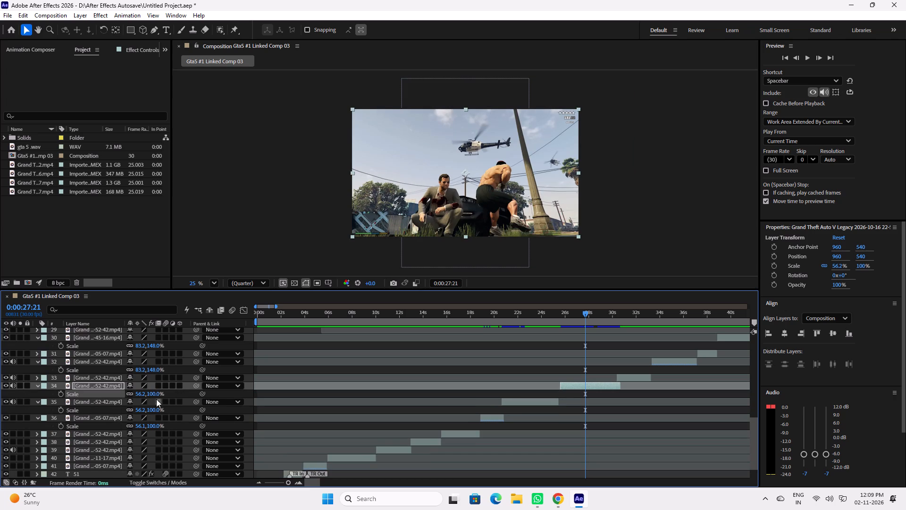
Scale the clip at about 31 s, layer 33, proportionally to 56.2, 100%, and save the project.
left_click_drag(567, 314, 547, 314)
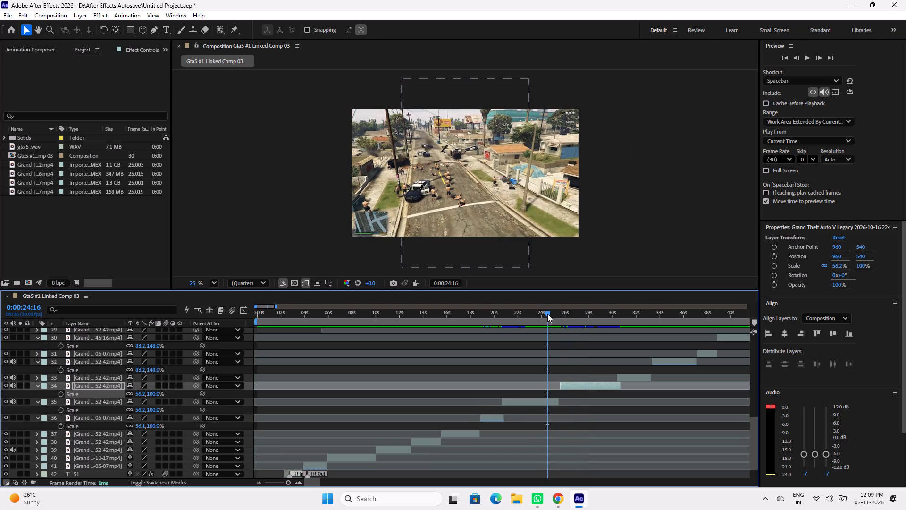
key("space")
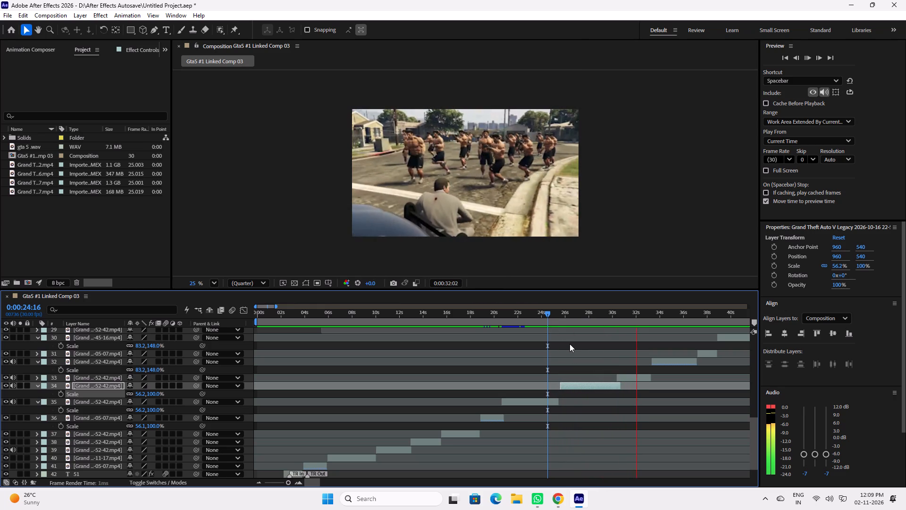
key("space")
left_click_drag(531, 315, 474, 317)
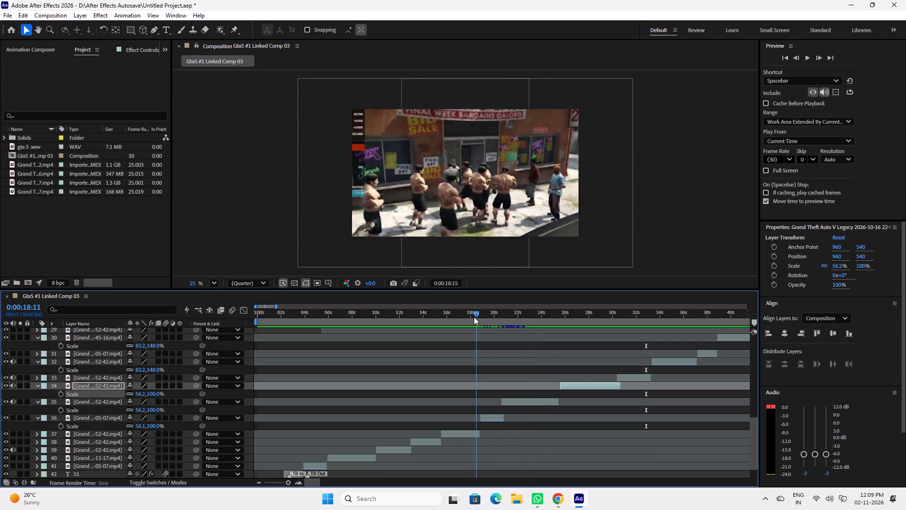
left_click_drag(474, 317, 553, 320)
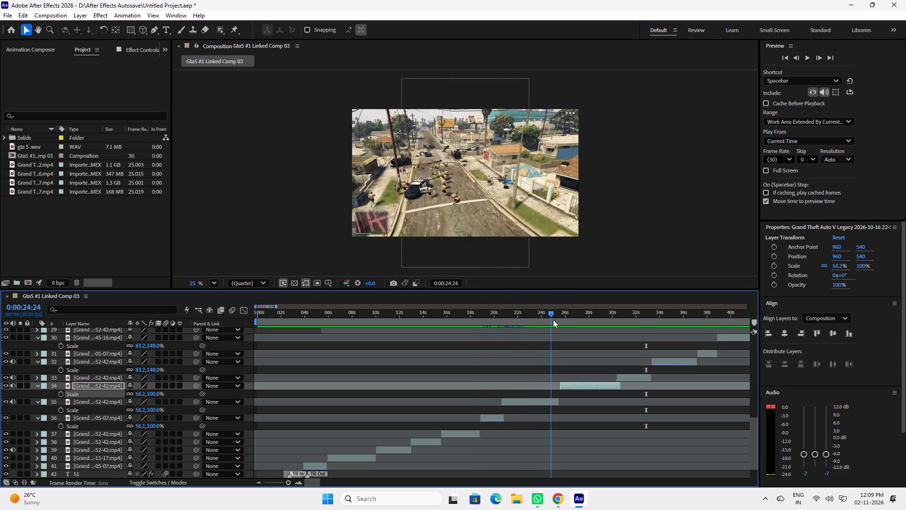
left_click_drag(553, 320, 572, 321)
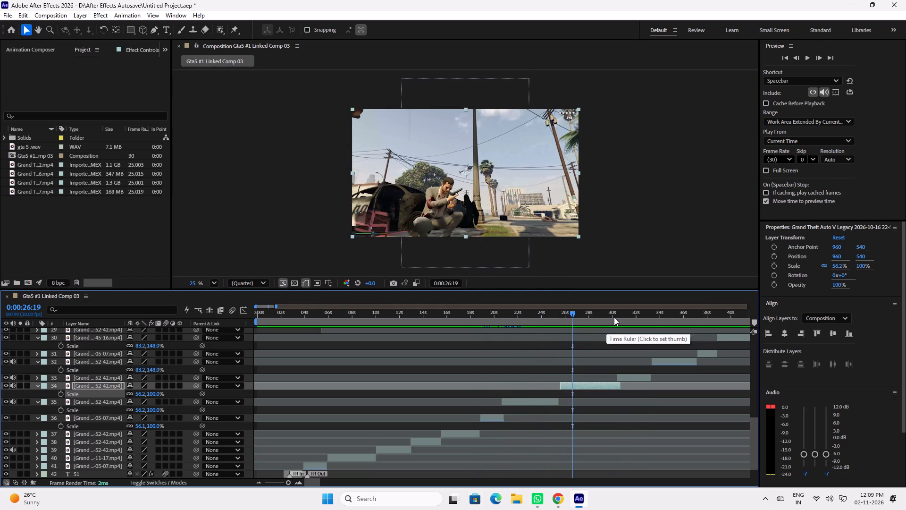
left_click_drag(614, 317, 627, 317)
left_click(634, 378)
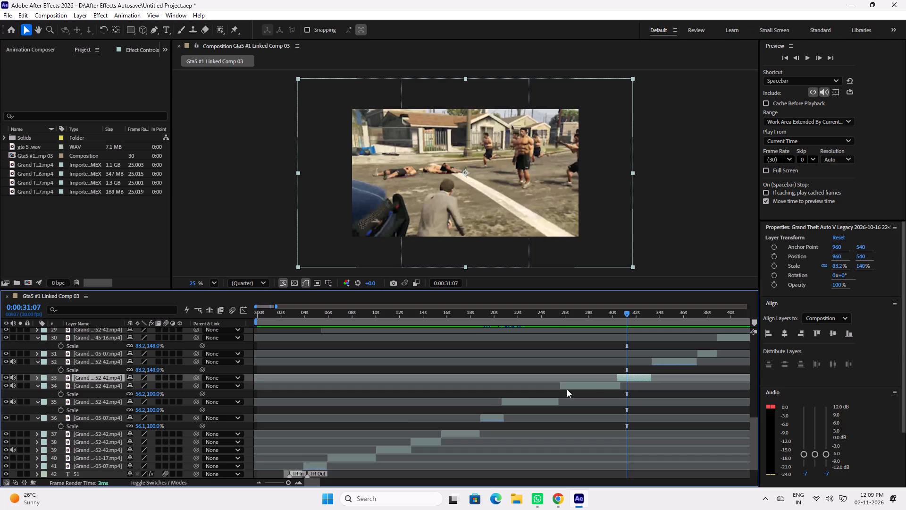
key("s")
left_click(153, 386)
type("100")
key("Return")
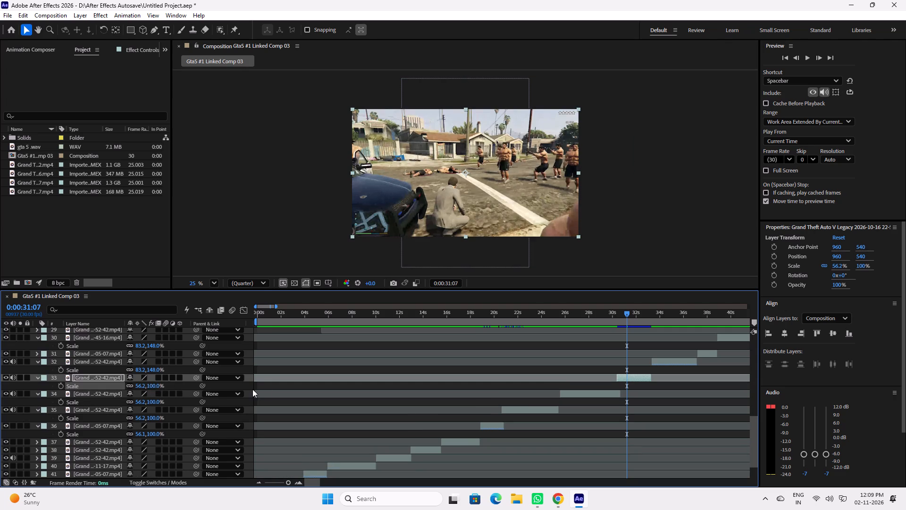
key("ctrl+s")
Scale the park clip at about 37 s, layer 31, proportionally to 56.1, 100%.
left_click_drag(655, 317, 663, 316)
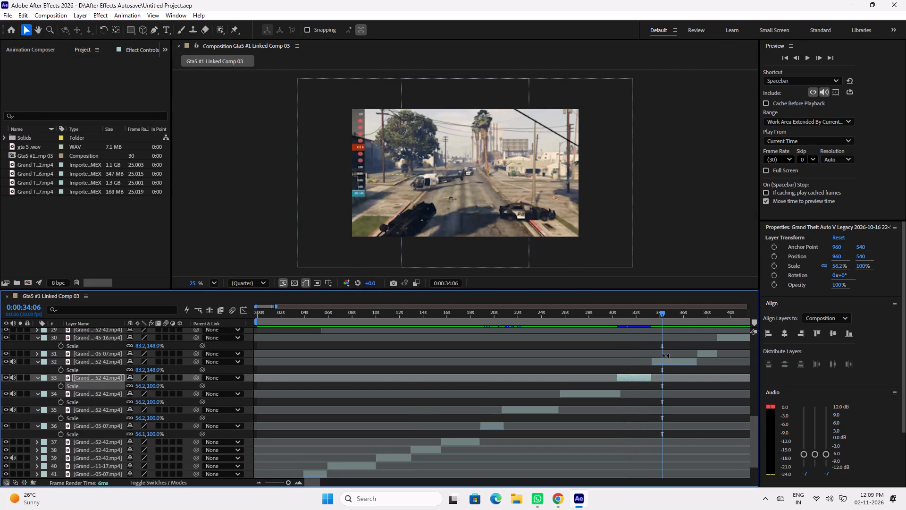
left_click_drag(693, 316, 705, 316)
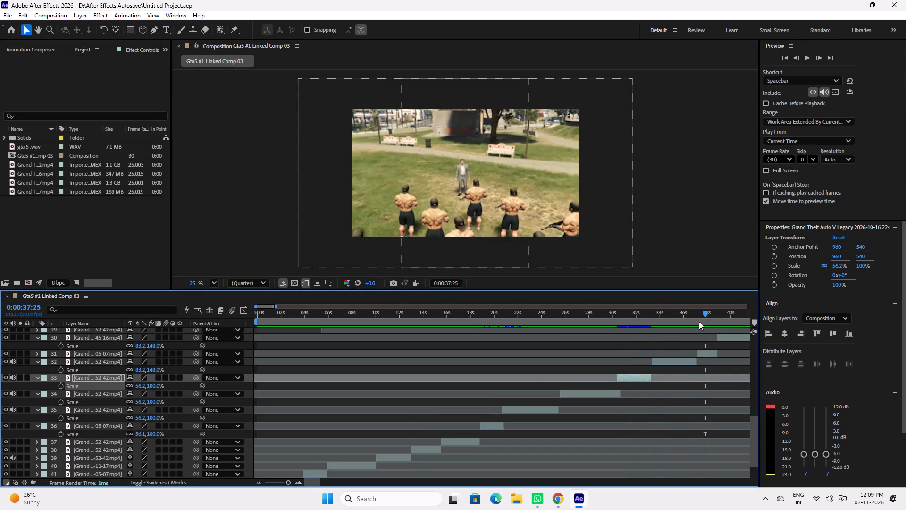
left_click(706, 356)
key("s")
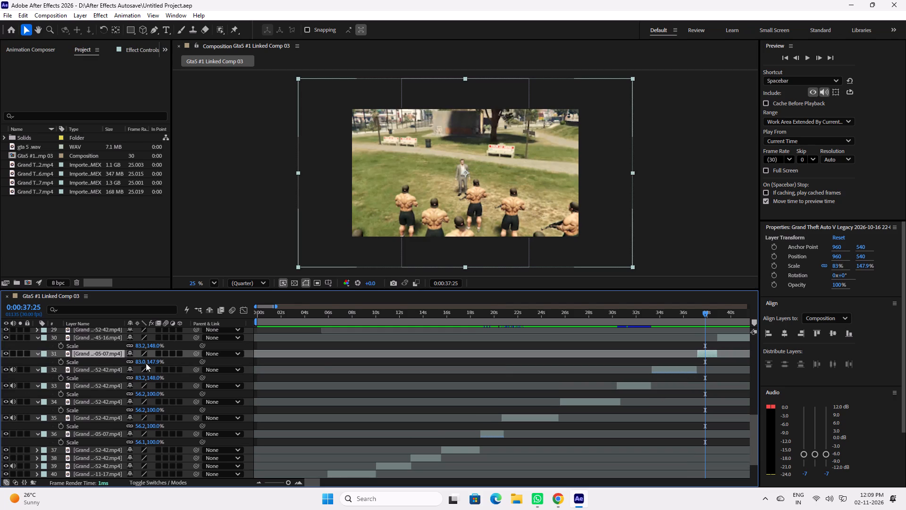
left_click(155, 361)
type("100")
key("Return")
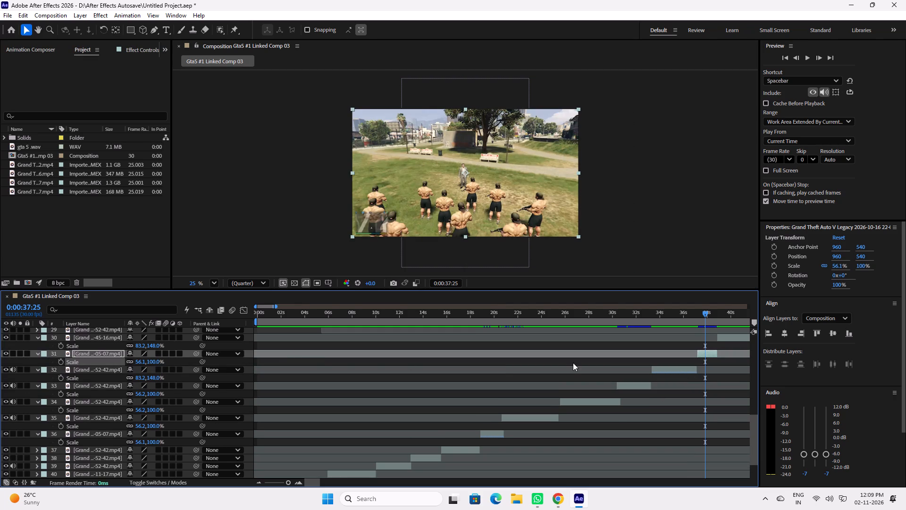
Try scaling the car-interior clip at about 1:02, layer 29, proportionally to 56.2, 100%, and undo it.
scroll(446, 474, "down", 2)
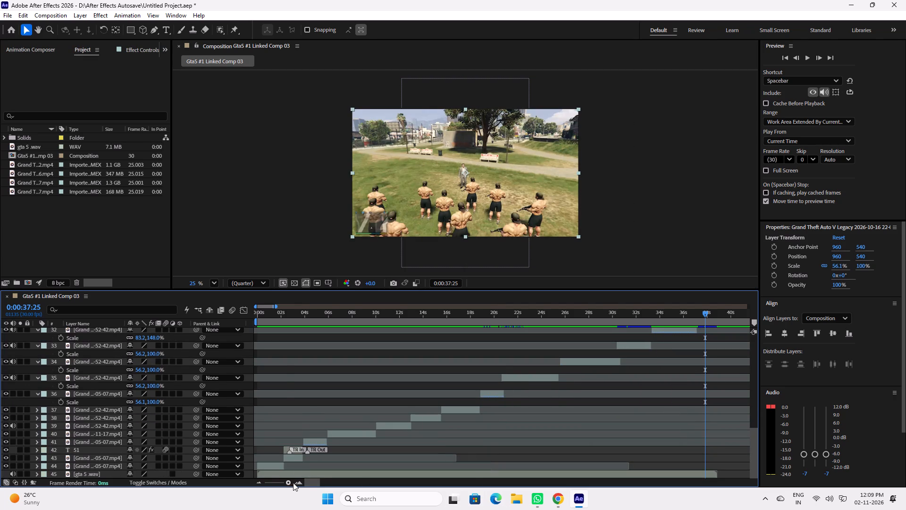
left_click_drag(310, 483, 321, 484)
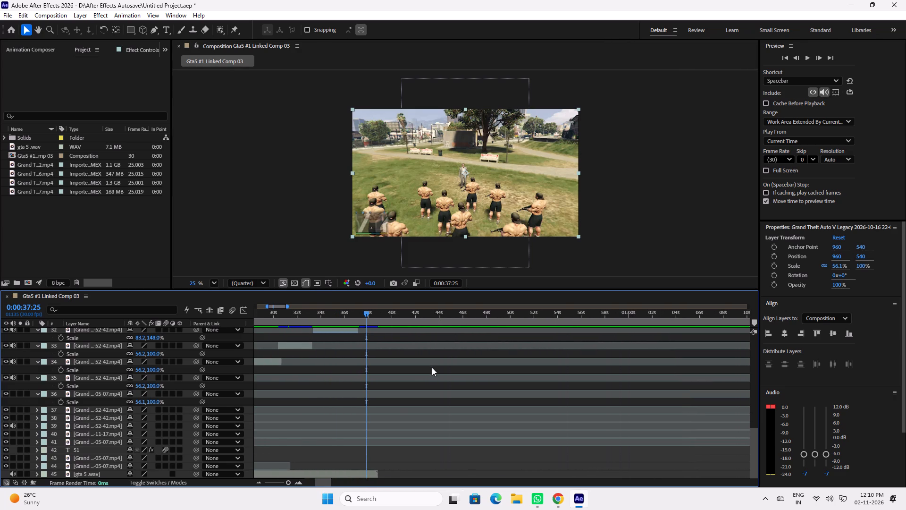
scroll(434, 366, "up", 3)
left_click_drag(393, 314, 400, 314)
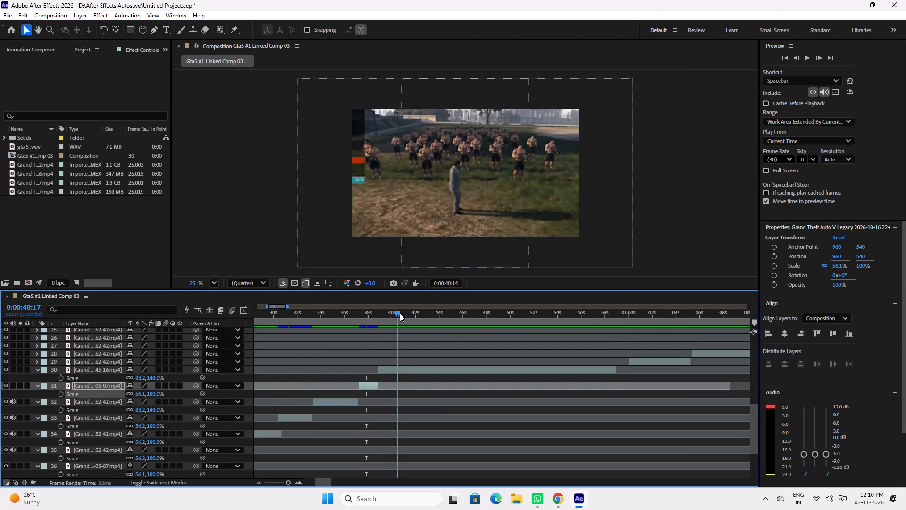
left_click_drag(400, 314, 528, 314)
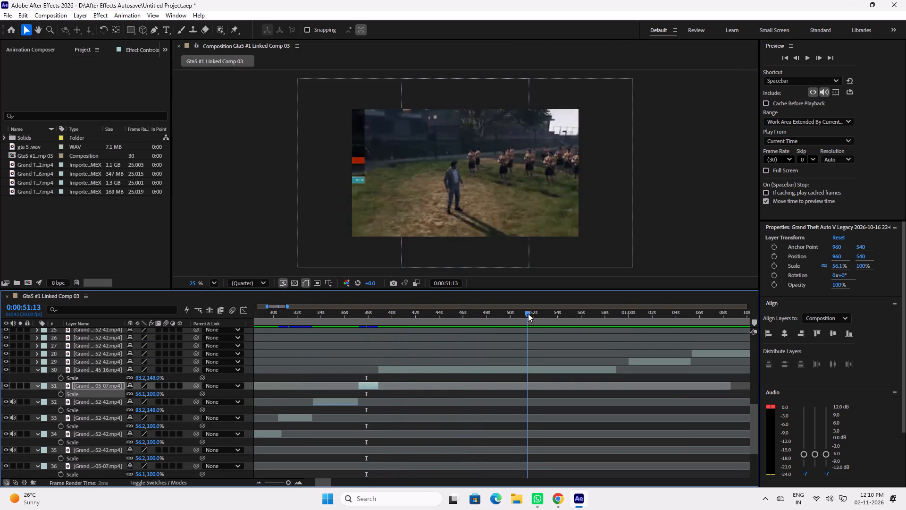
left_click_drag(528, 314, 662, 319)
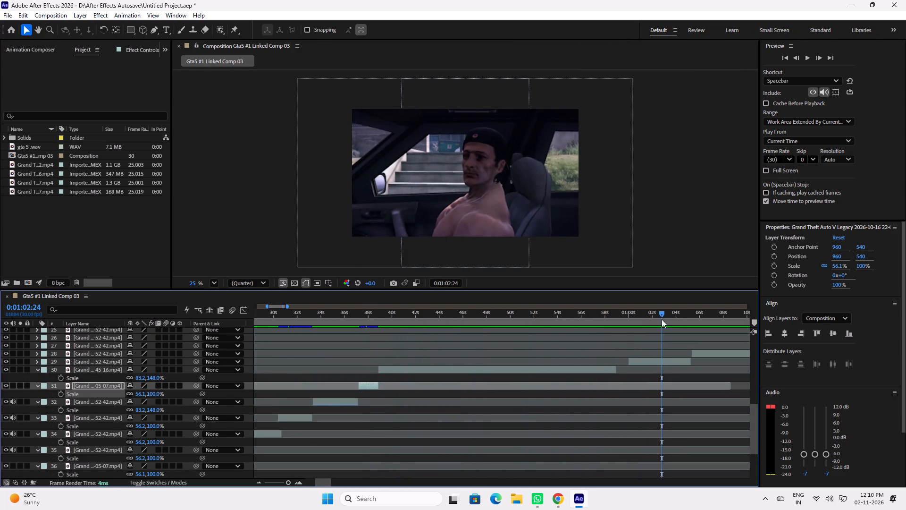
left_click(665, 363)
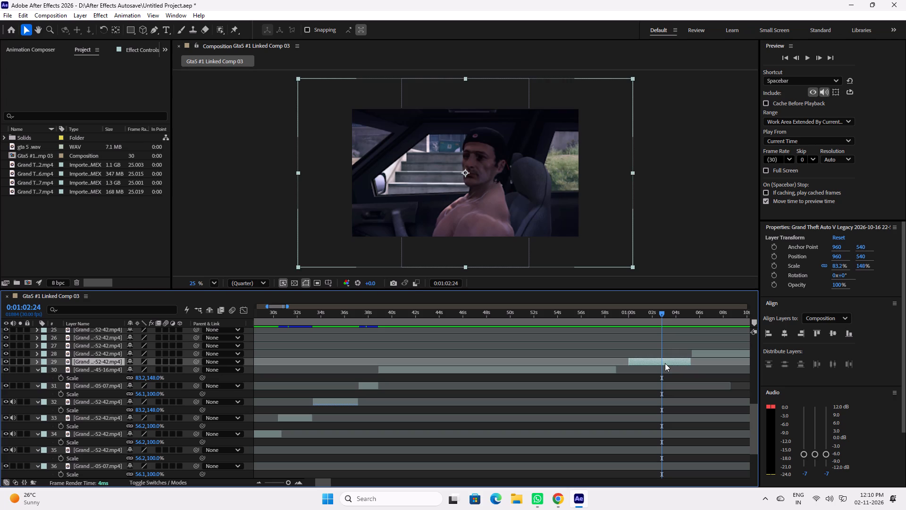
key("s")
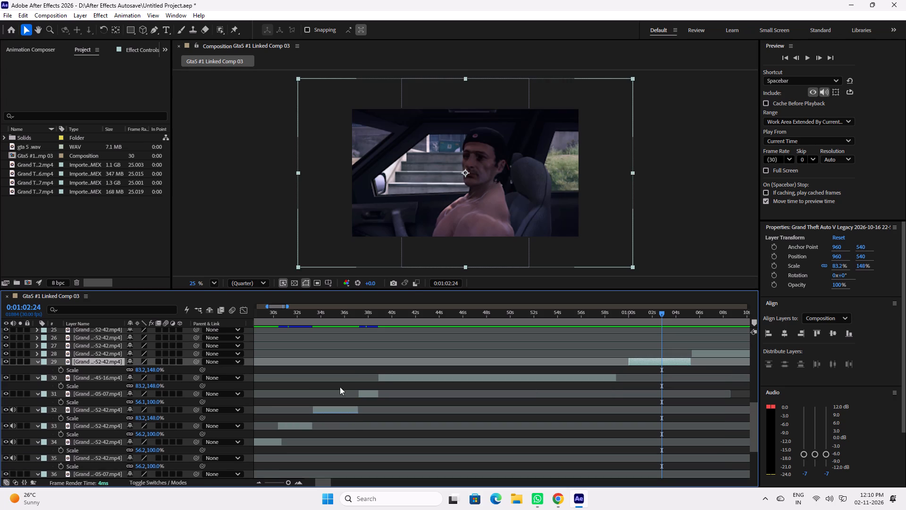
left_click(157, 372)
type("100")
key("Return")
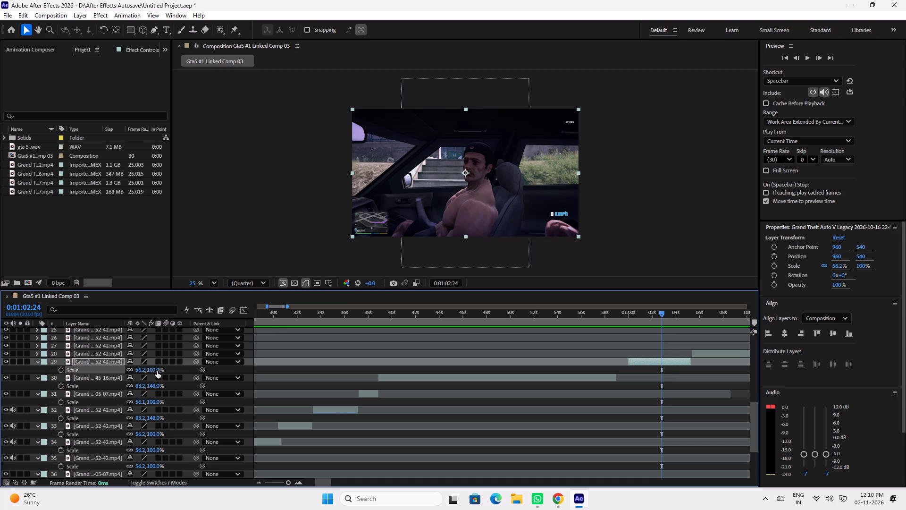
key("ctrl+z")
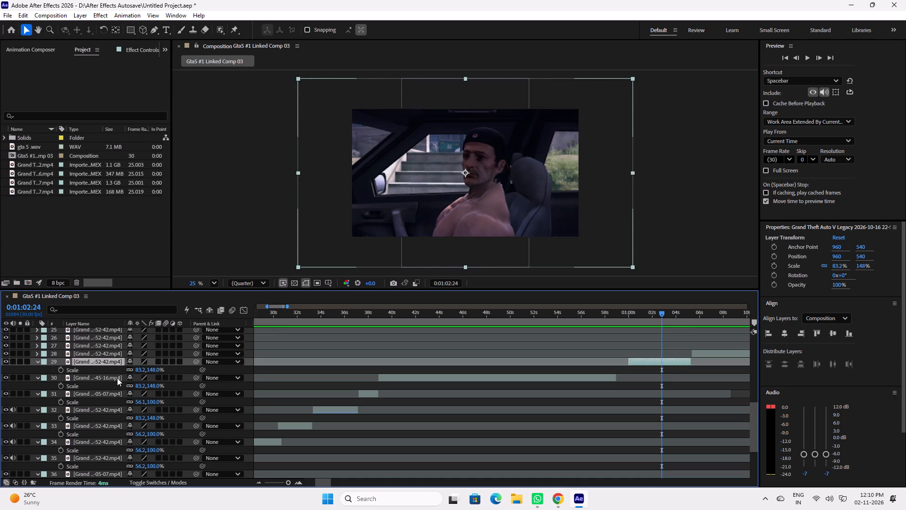
Scale the car-interior clip at about 1:02, layer 29, proportionally to 56.4, 100.3%.
left_click_drag(157, 369, 138, 372)
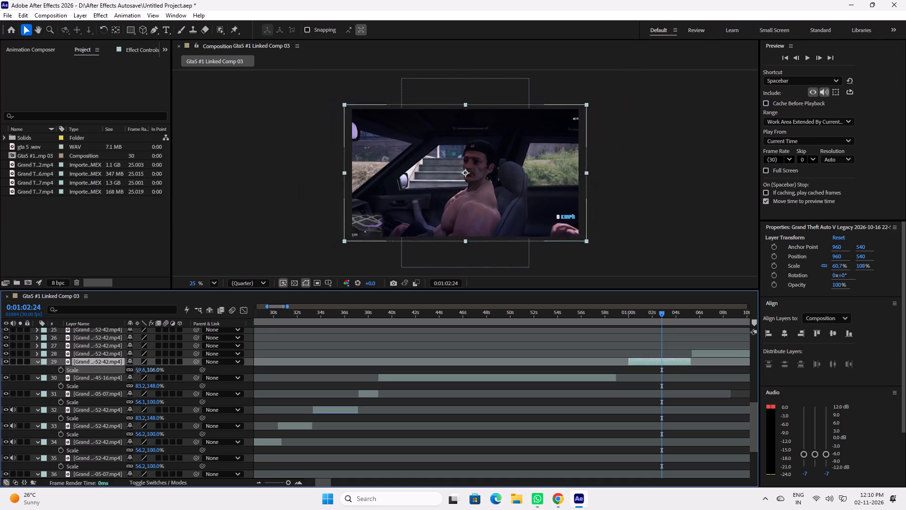
left_click_drag(138, 372, 143, 372)
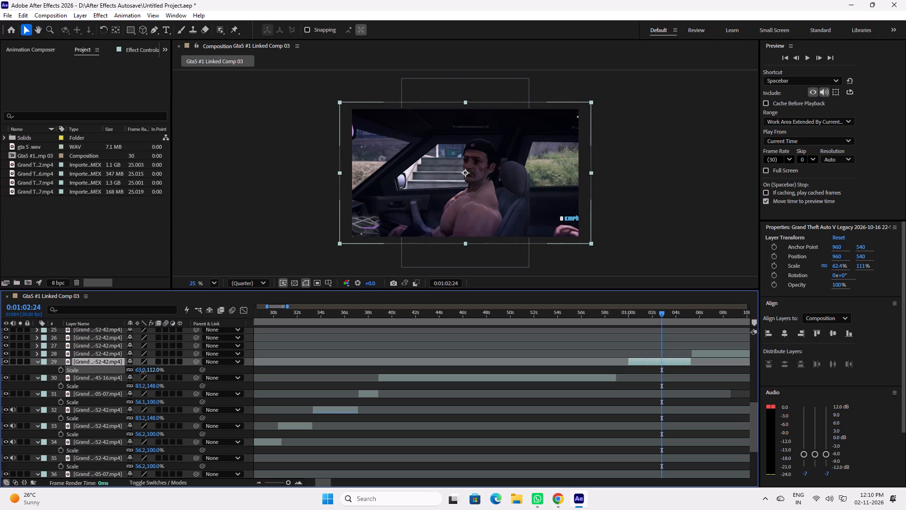
left_click_drag(143, 372, 142, 372)
left_click(142, 372)
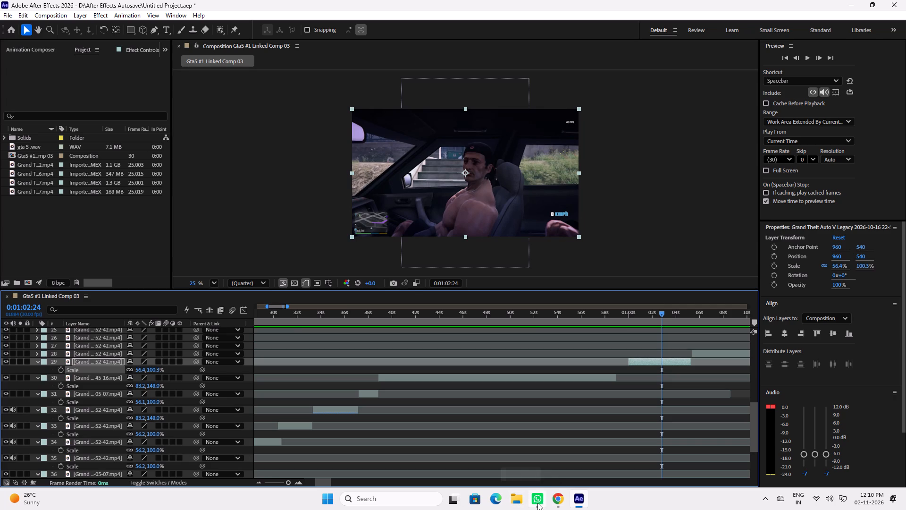
Switch to Chrome, open YouTube and change the active account to the Feel2Gaming channel.
left_click(554, 503)
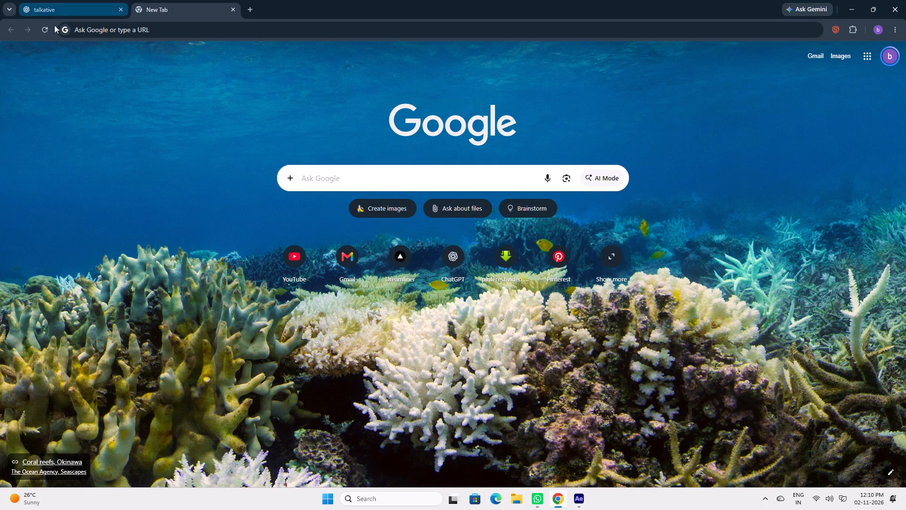
left_click(85, 0)
left_click(123, 173)
left_click(196, 0)
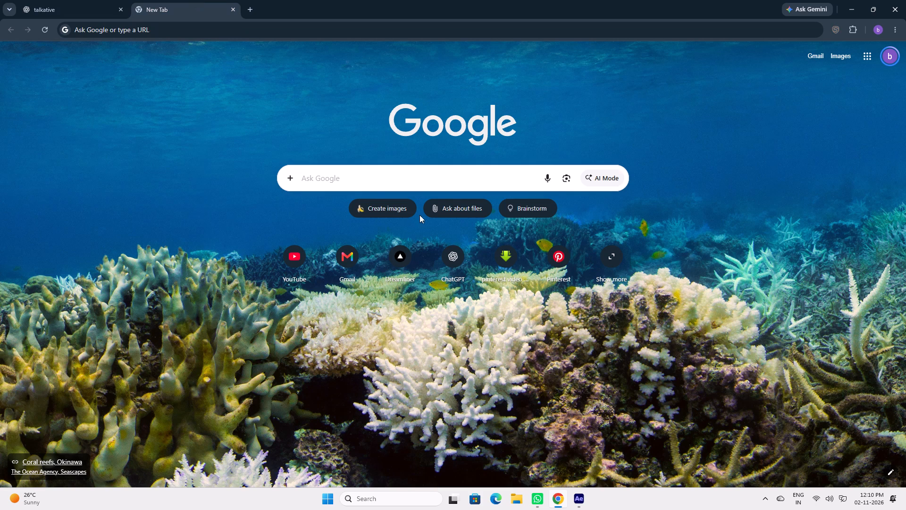
left_click(298, 253)
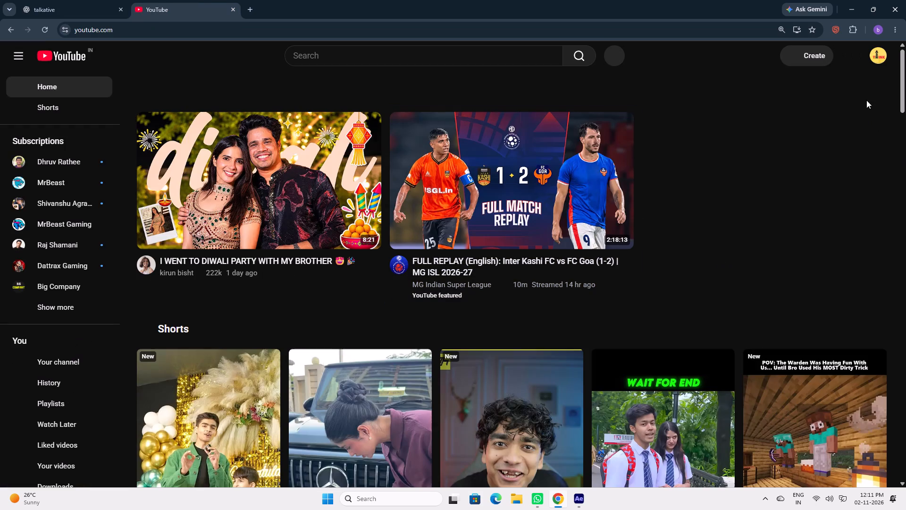
left_click(877, 56)
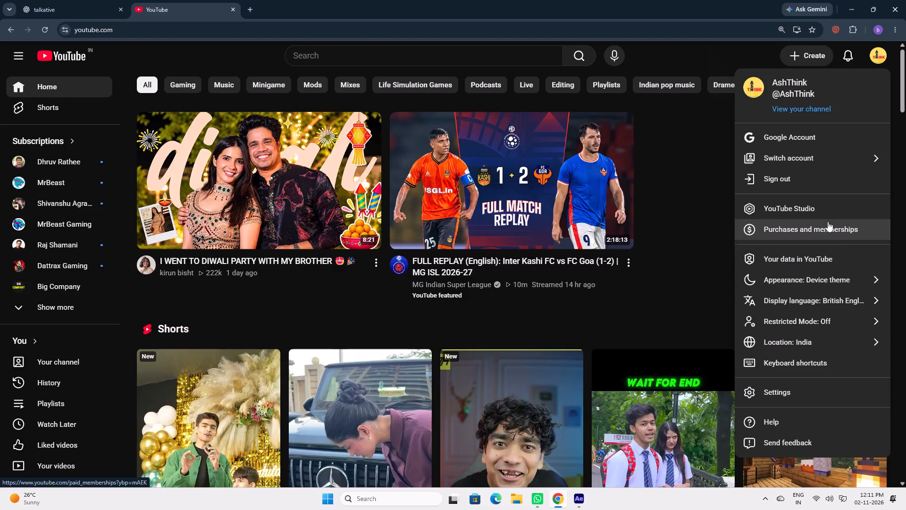
scroll(500, 323, "down", 4)
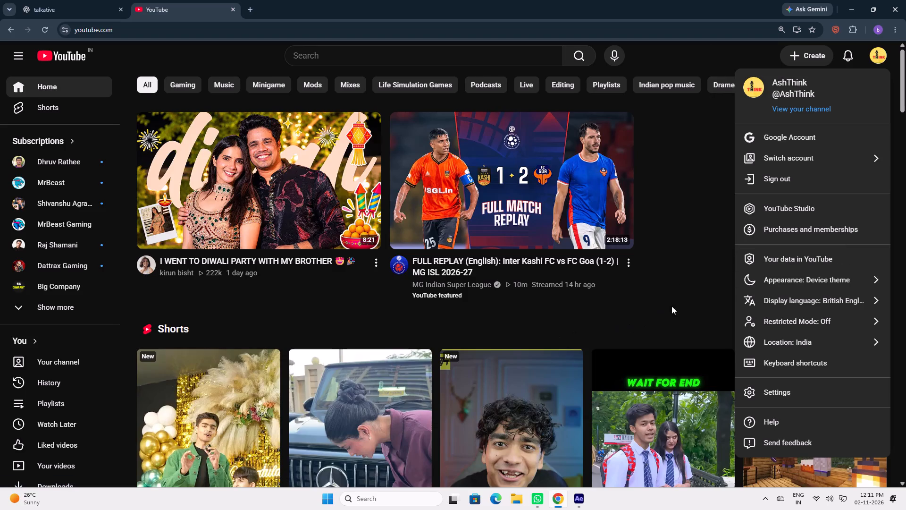
scroll(798, 259, "down", 1)
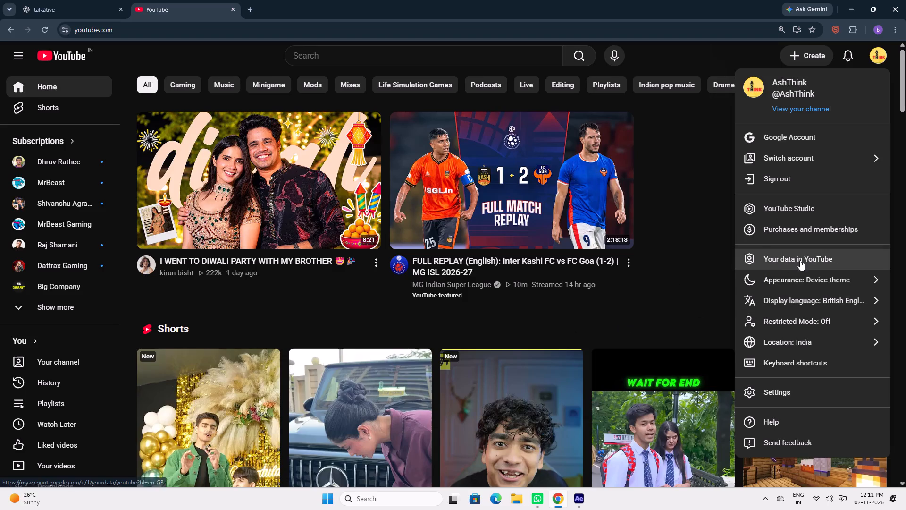
left_click(831, 160)
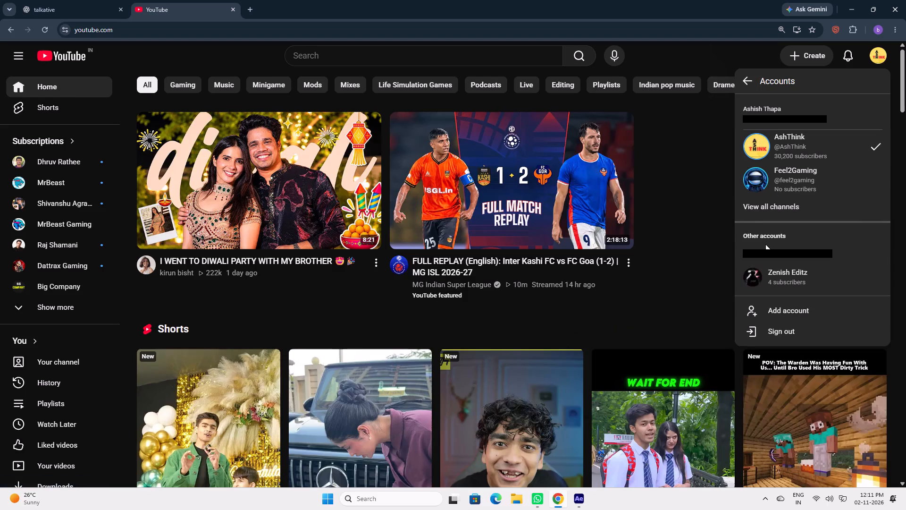
left_click(817, 181)
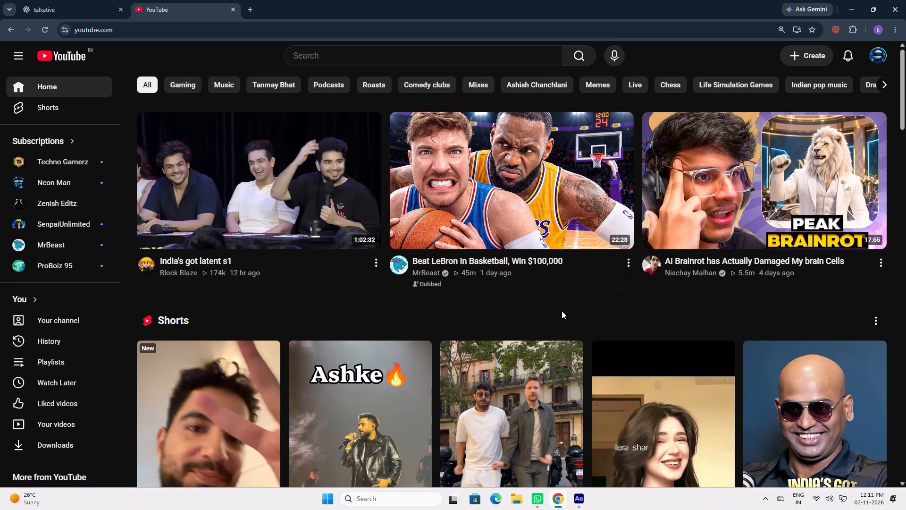
Open the Feel2Gaming channel page and examine its full description, channel details and posts area.
left_click(880, 59)
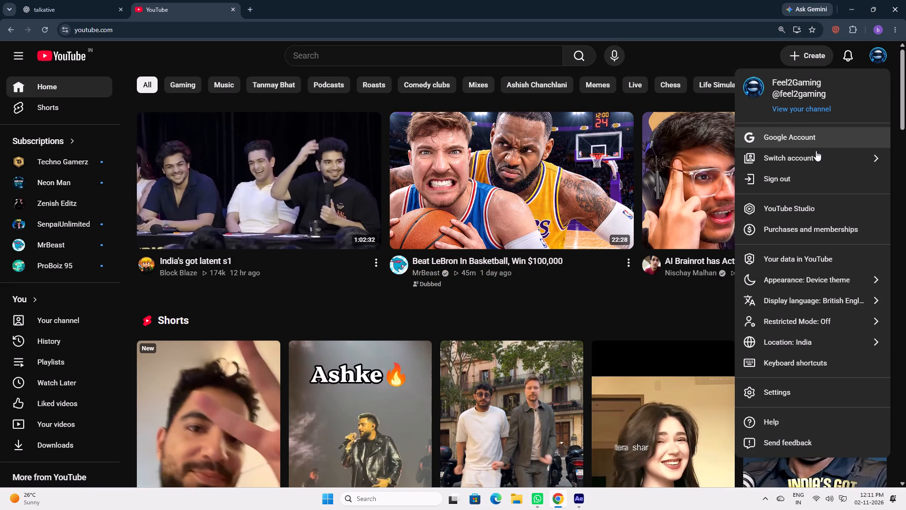
left_click(806, 105)
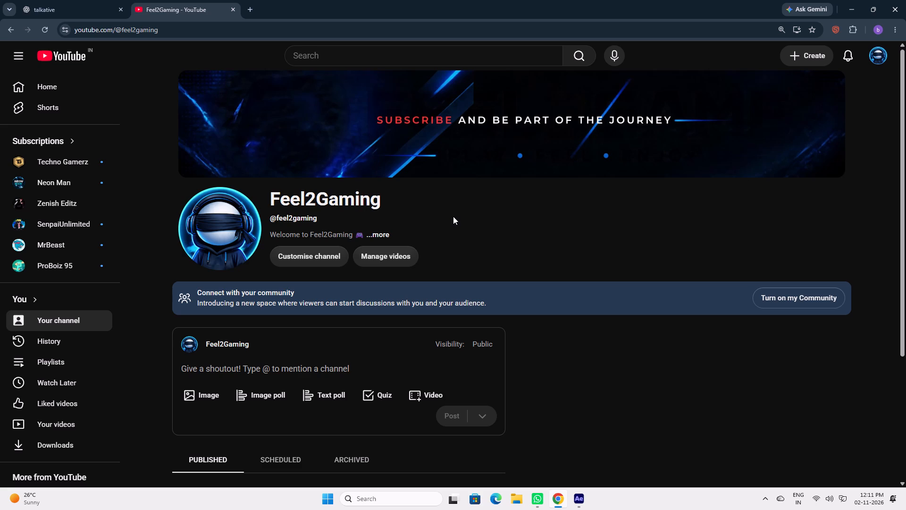
left_click(390, 232)
scroll(492, 268, "down", 1)
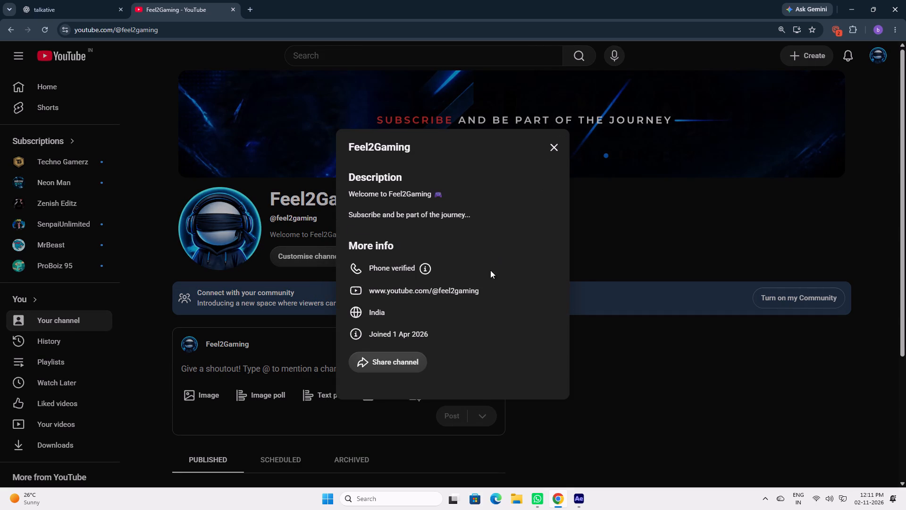
scroll(491, 280, "down", 1)
scroll(501, 290, "up", 7)
left_click(513, 273)
scroll(455, 311, "down", 7)
left_click(554, 146)
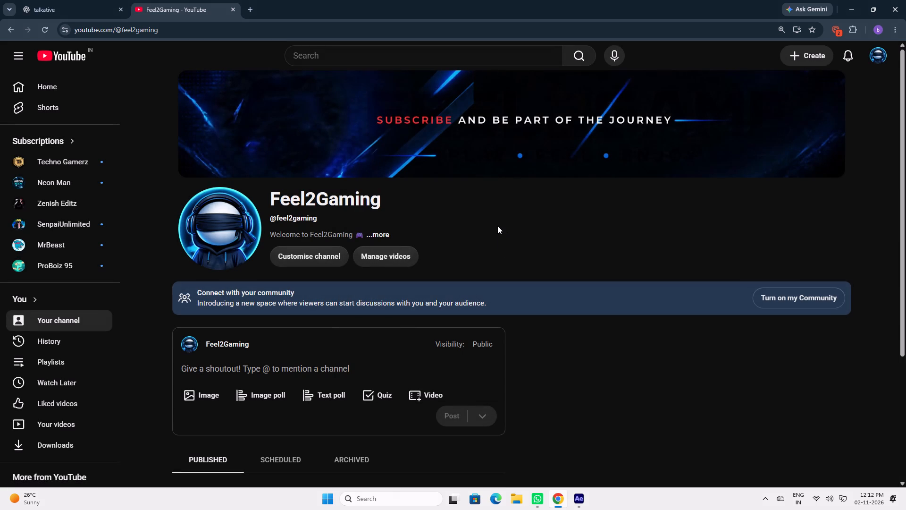
scroll(459, 331, "down", 2)
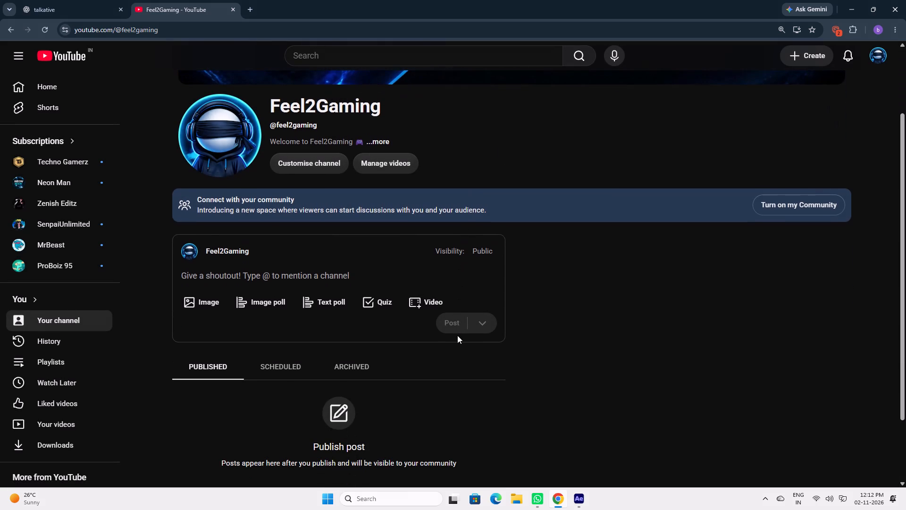
scroll(457, 335, "up", 4)
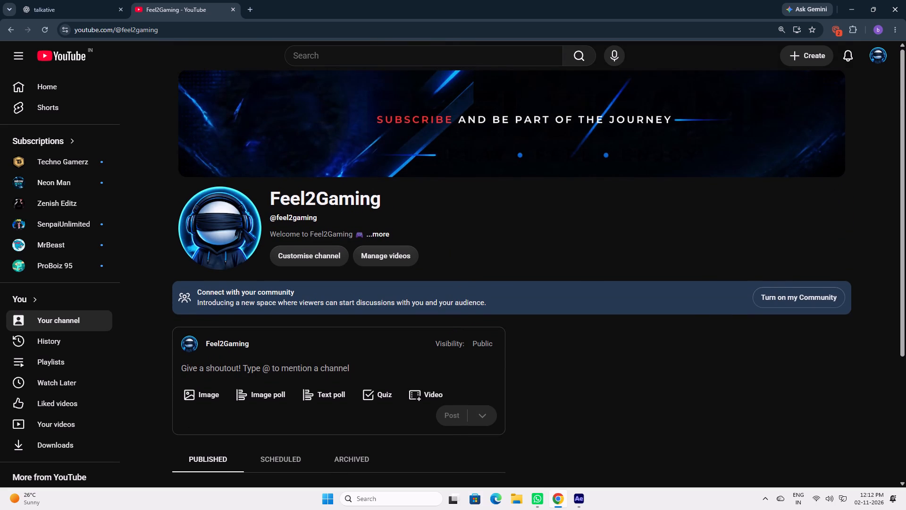
Open the Feel2Gaming channel's customisation page in YouTube Studio and close the old channel page tab.
left_click(324, 257)
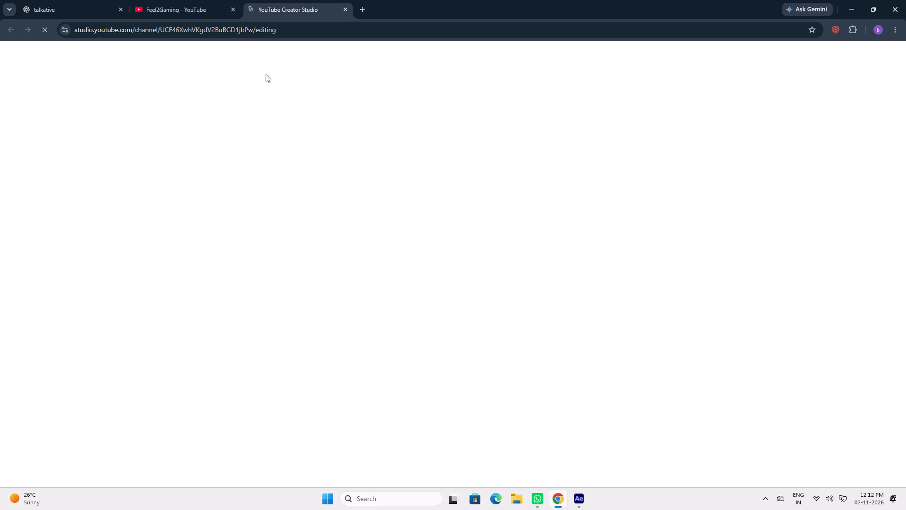
left_click(205, 0)
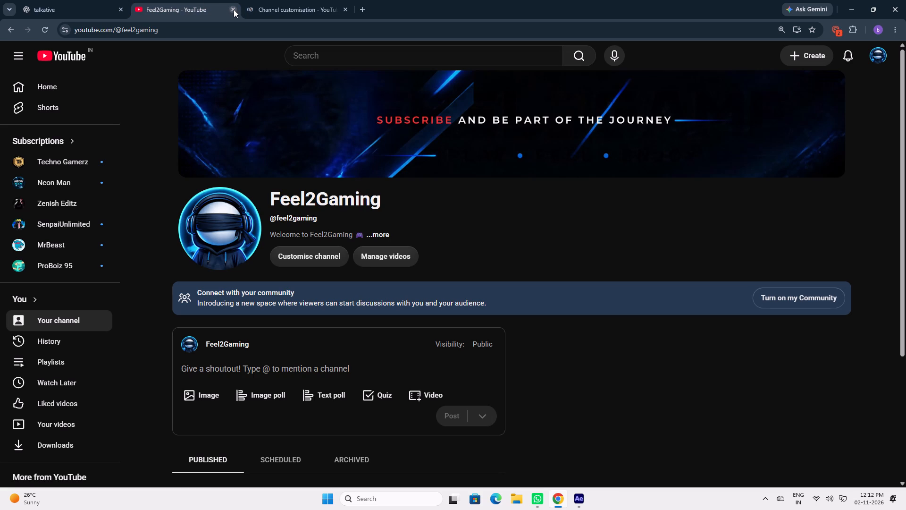
left_click(234, 9)
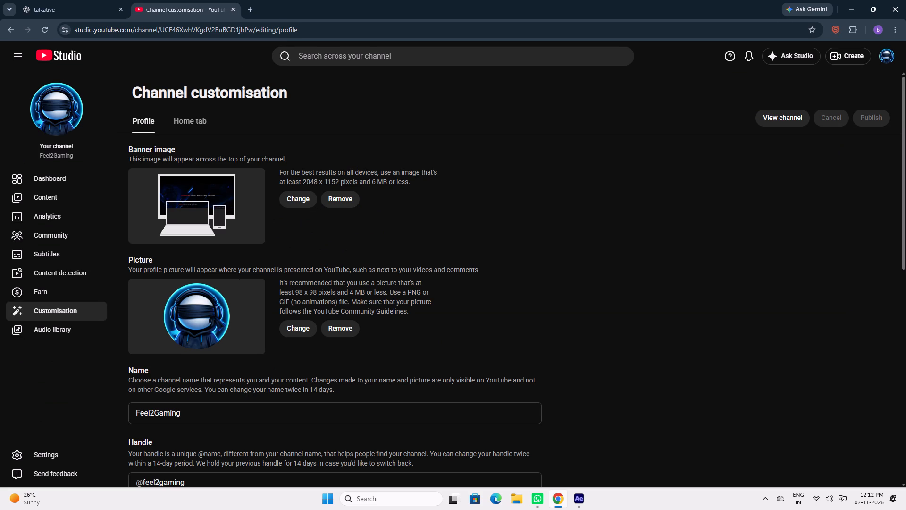
left_click(195, 309)
left_click(212, 306)
Set the channel handle to Feel2Gaming, capitalising the F and the G.
scroll(221, 384, "down", 3)
left_click(145, 342)
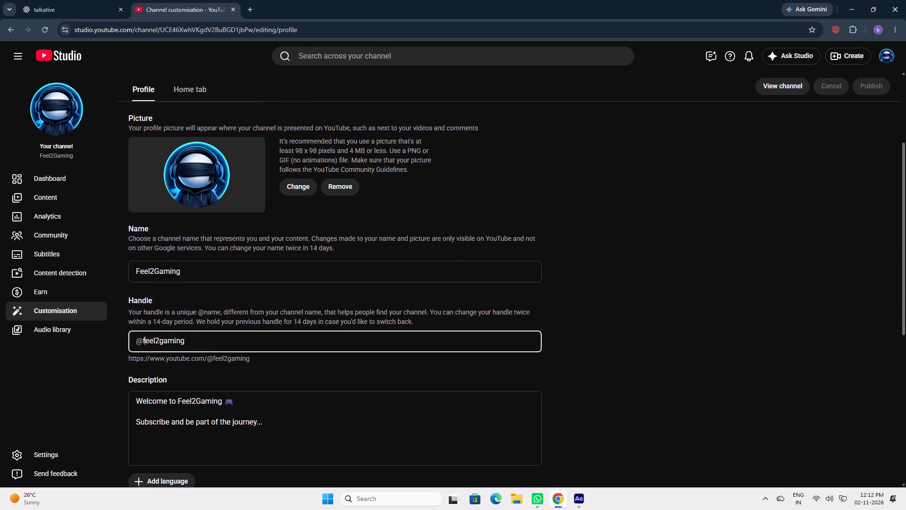
key("BackSpace")
key("shift+f")
left_click(164, 341)
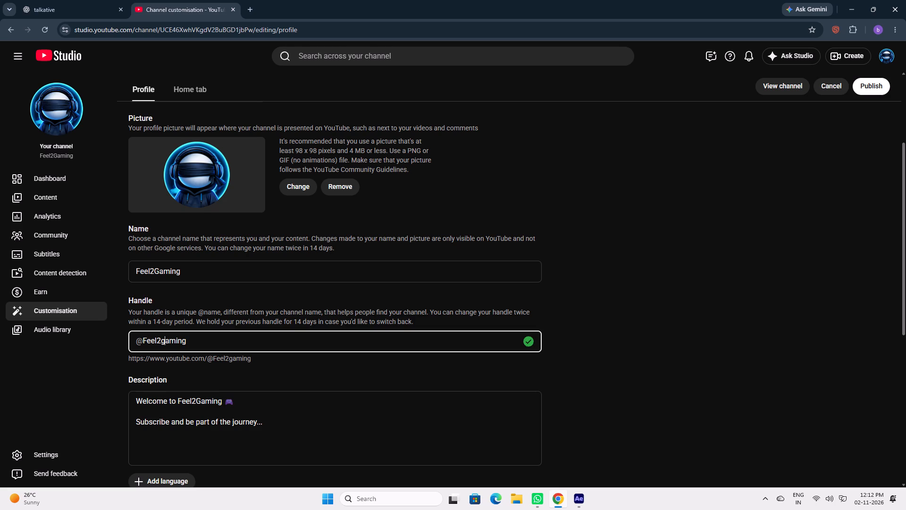
key("BackSpace")
key("shift+g")
Capture a screenshot of just the channel's round profile picture and dismiss the capture notification.
scroll(315, 334, "down", 3)
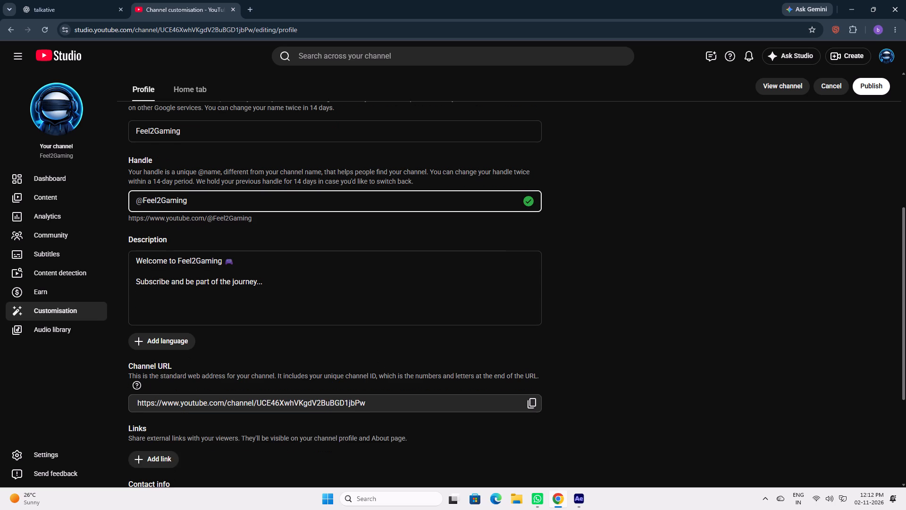
scroll(509, 370, "up", 1)
scroll(459, 347, "up", 1)
scroll(350, 288, "up", 3)
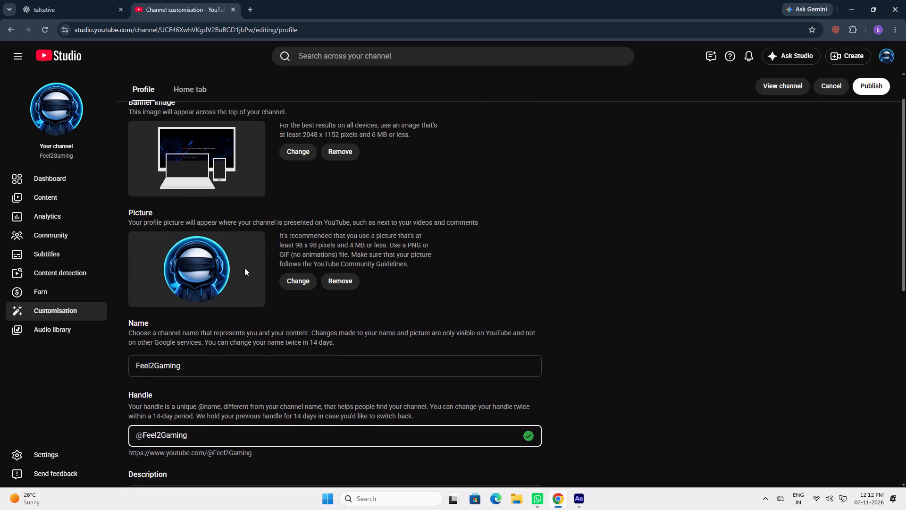
key("shift+super+s")
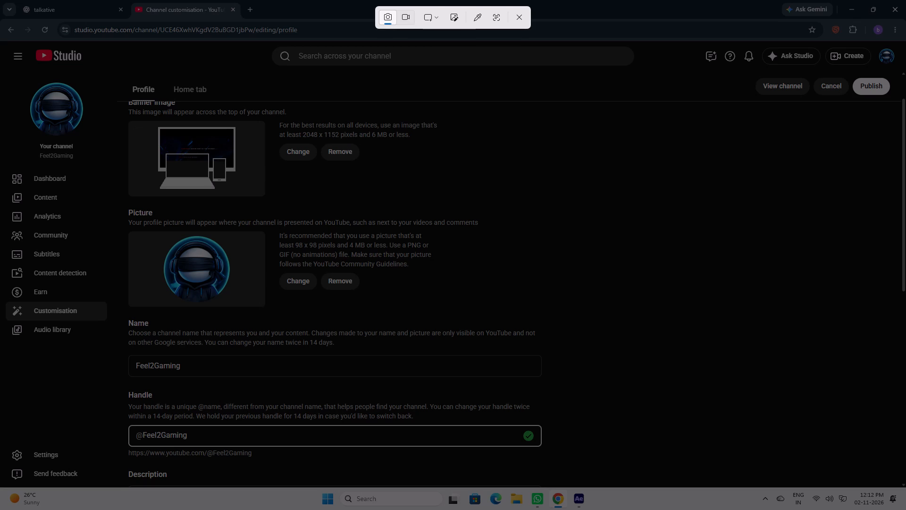
left_click_drag(163, 237, 226, 295)
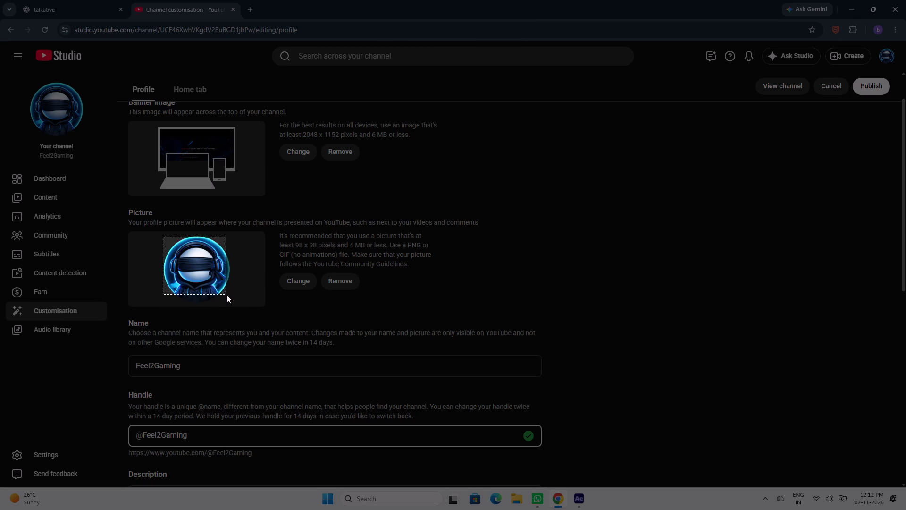
left_click_drag(226, 295, 230, 303)
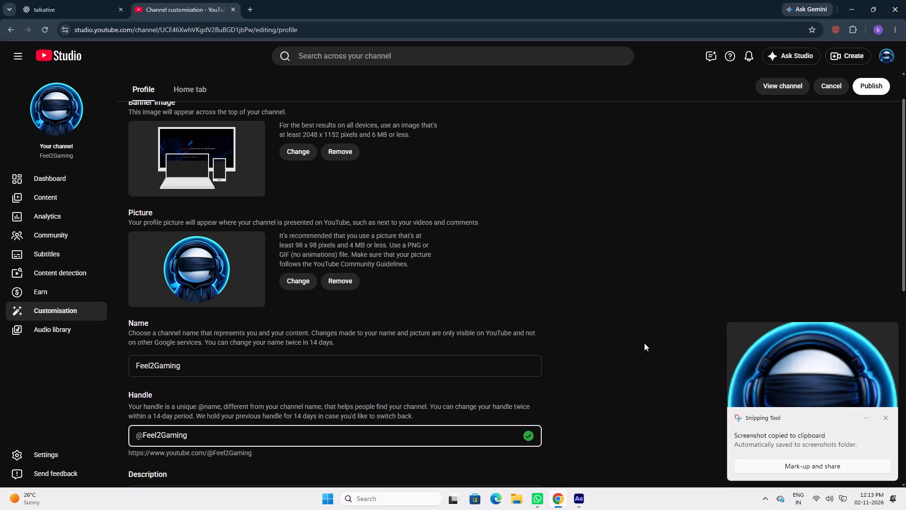
left_click(884, 417)
left_click(658, 340)
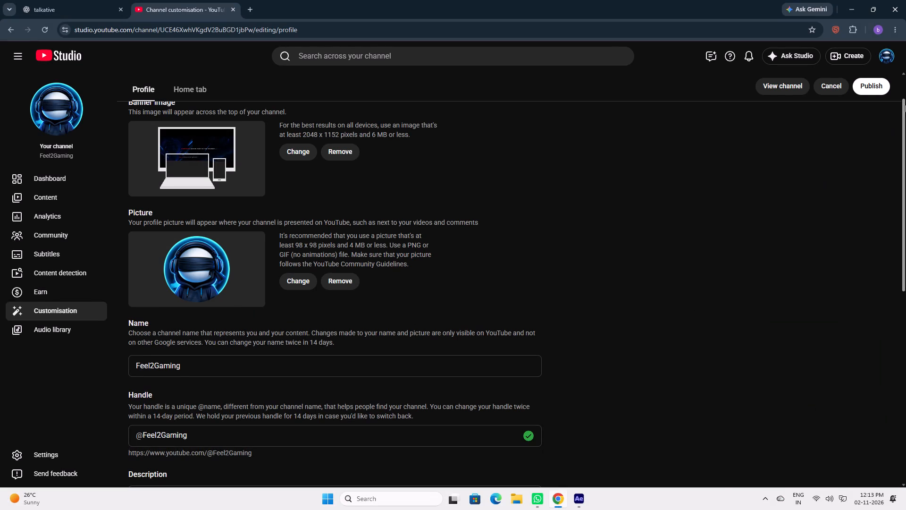
Publish the channel handle change.
left_click(869, 82)
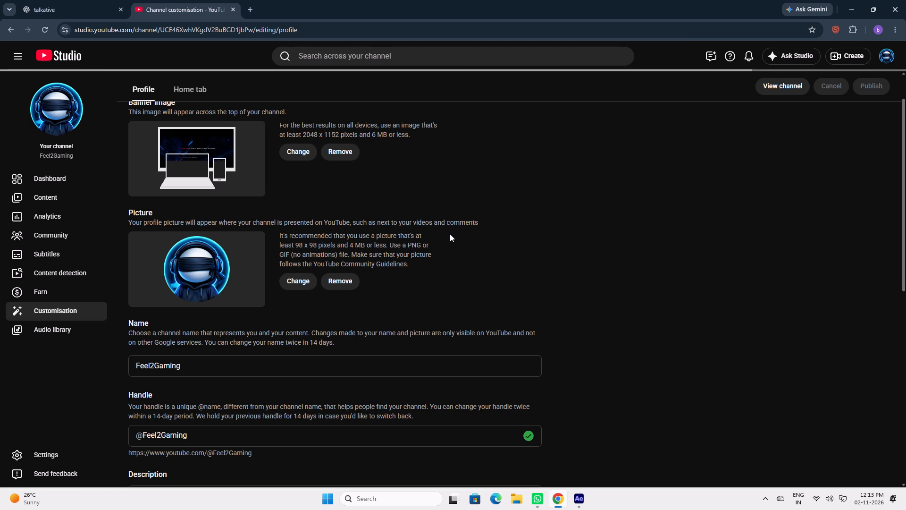
left_click(450, 240)
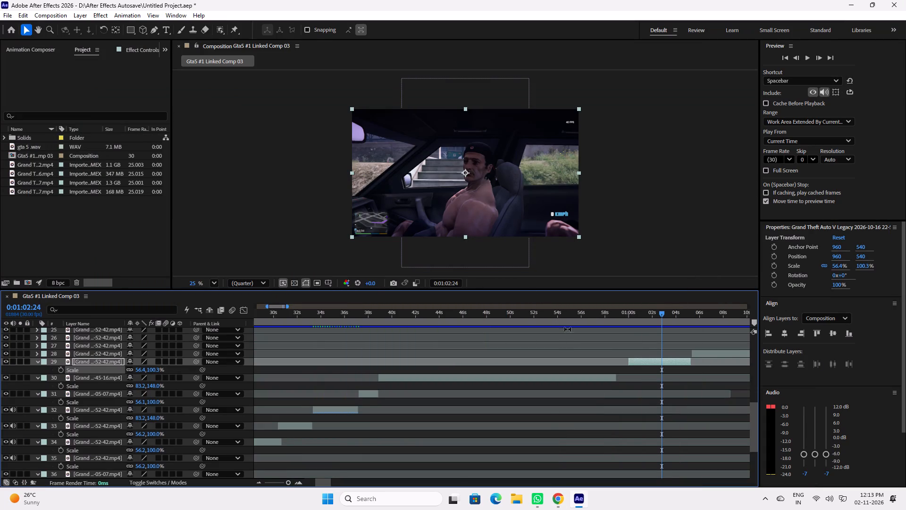
left_click_drag(626, 315, 599, 314)
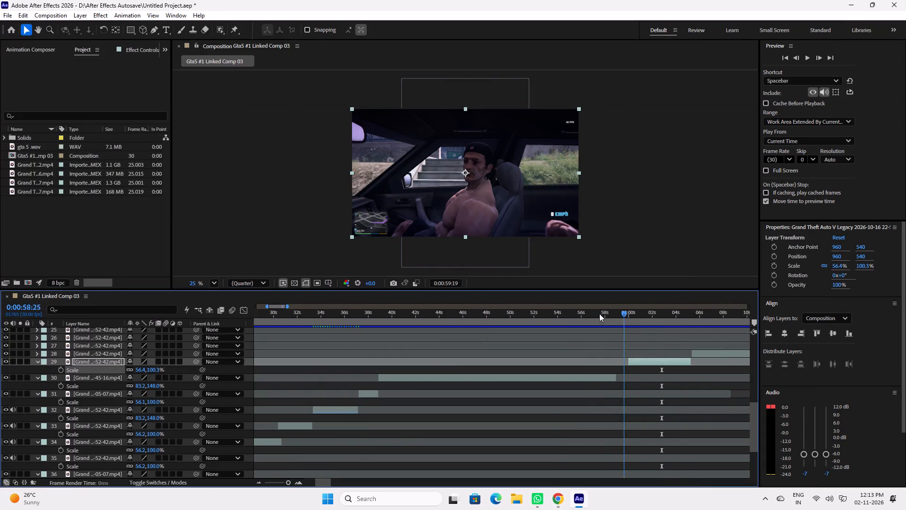
left_click_drag(599, 314, 640, 318)
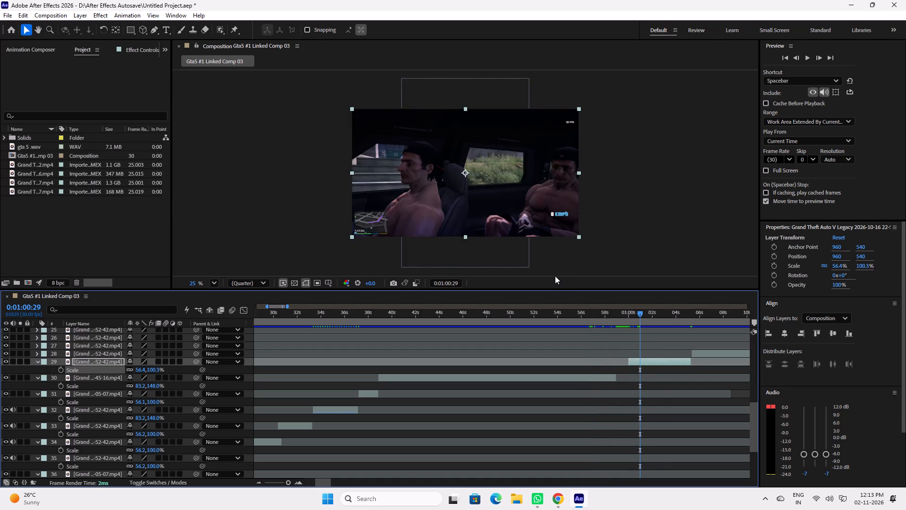
key("ctrl+s")
Import the profile-picture capture, Screenshot 2026-11-02 121313.png, from the Screenshots folder in Pictures as footage.
scroll(436, 190, "down", 1)
scroll(442, 190, "up", 3)
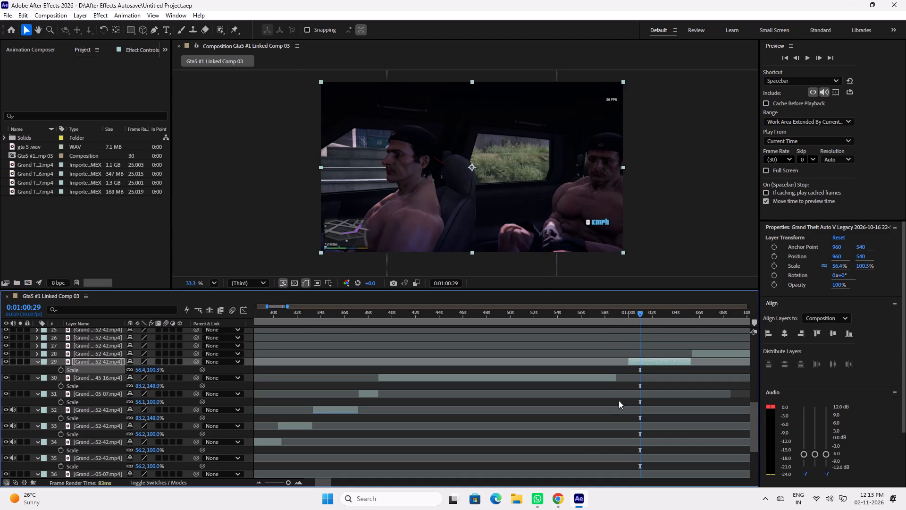
double_click(17, 212)
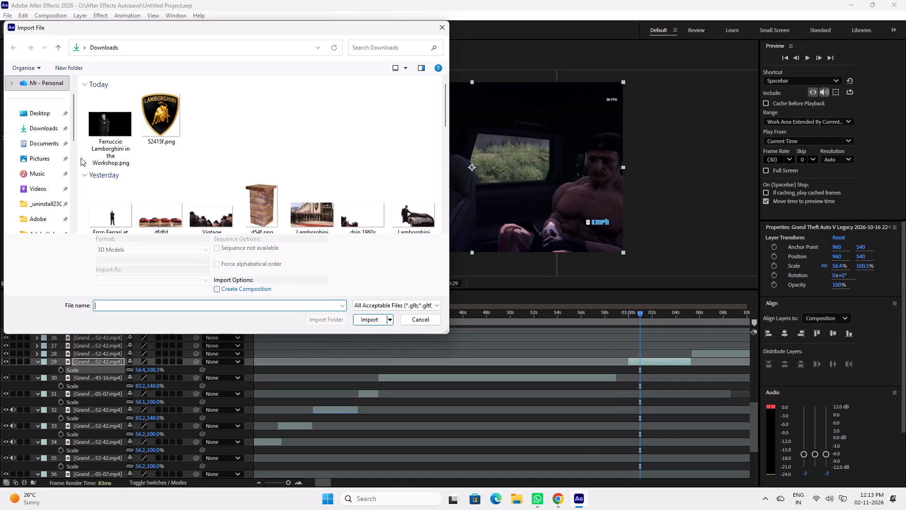
left_click(47, 158)
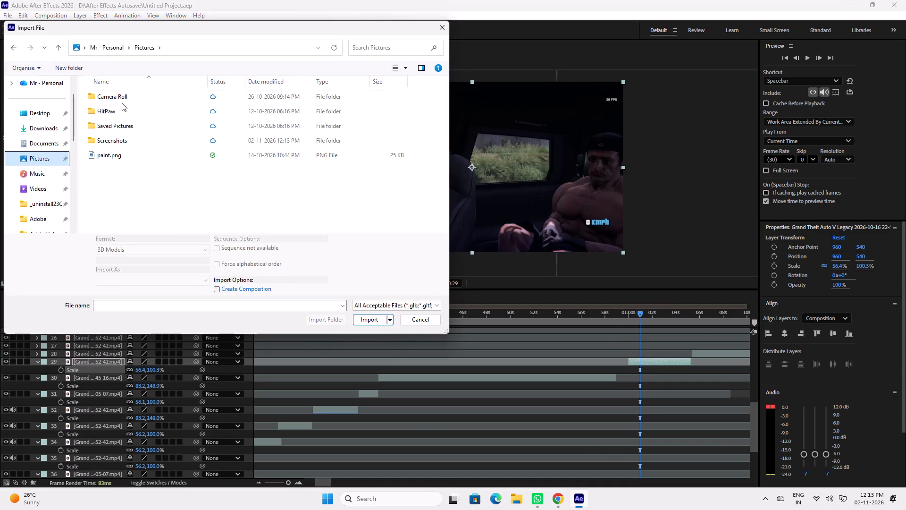
double_click(130, 138)
left_click(133, 160)
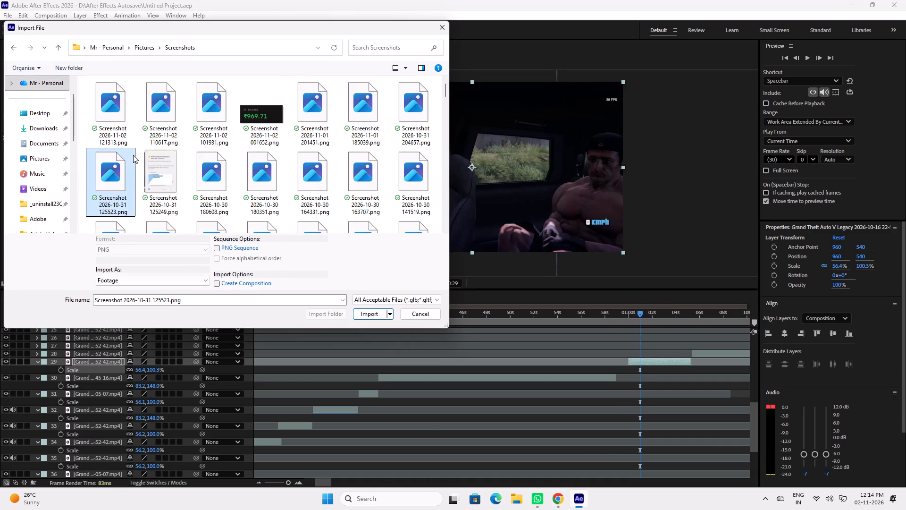
left_click(110, 108)
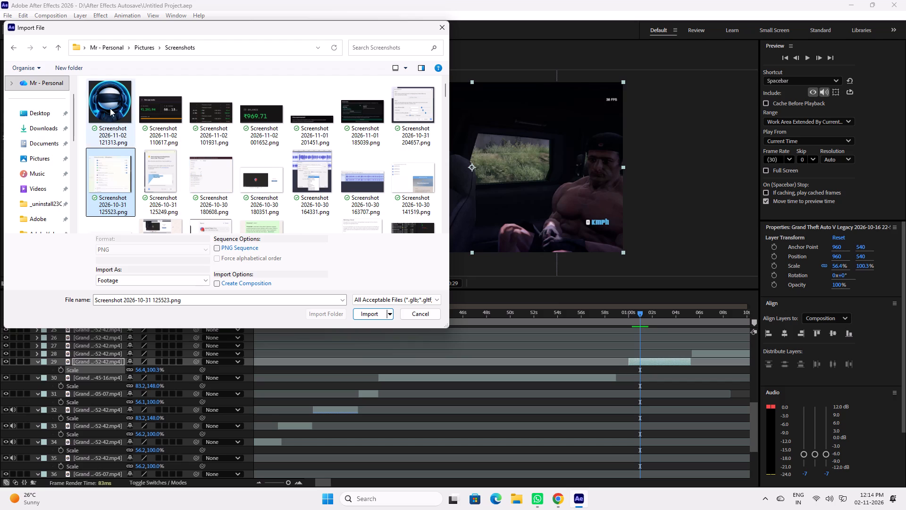
left_click(365, 314)
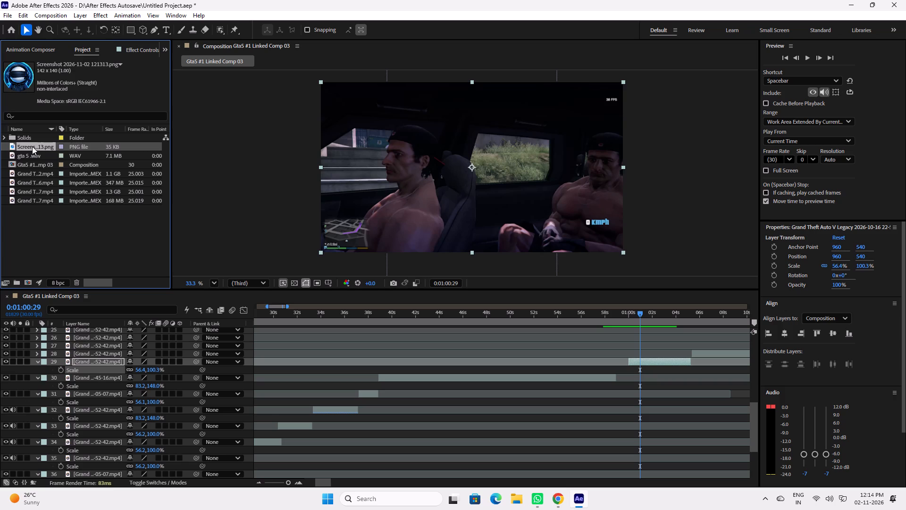
Add the Screenshot 2026-11-02 121313.png footage to the composition as a layer directly below Adjustment Layer 1.
left_click_drag(30, 146, 132, 298)
left_click_drag(132, 298, 137, 374)
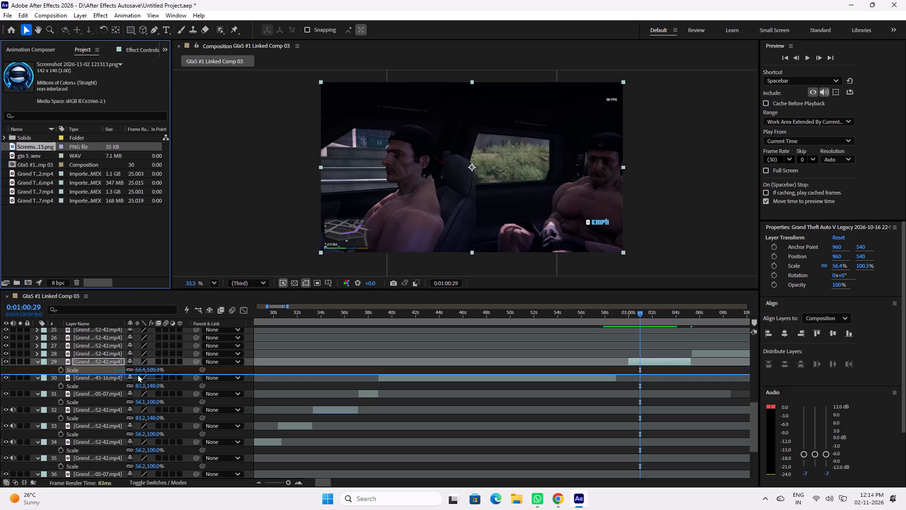
left_click_drag(137, 374, 142, 332)
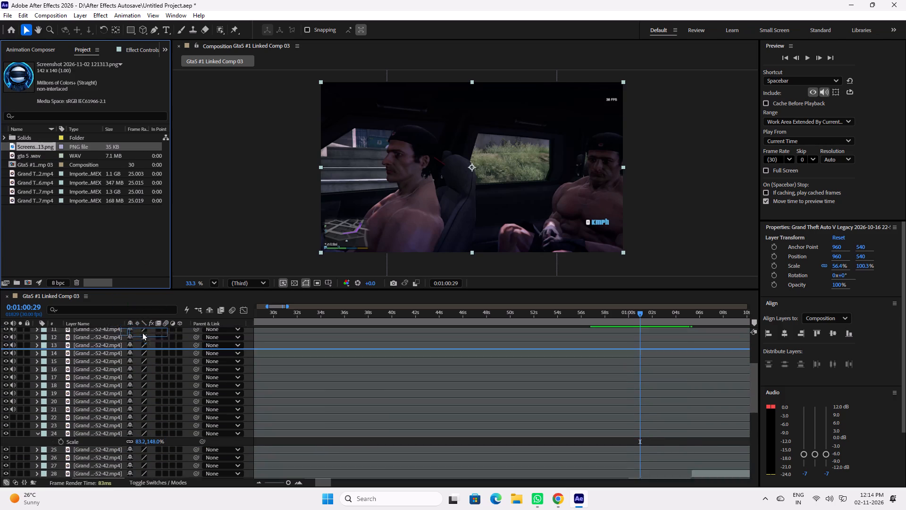
left_click_drag(142, 332, 145, 329)
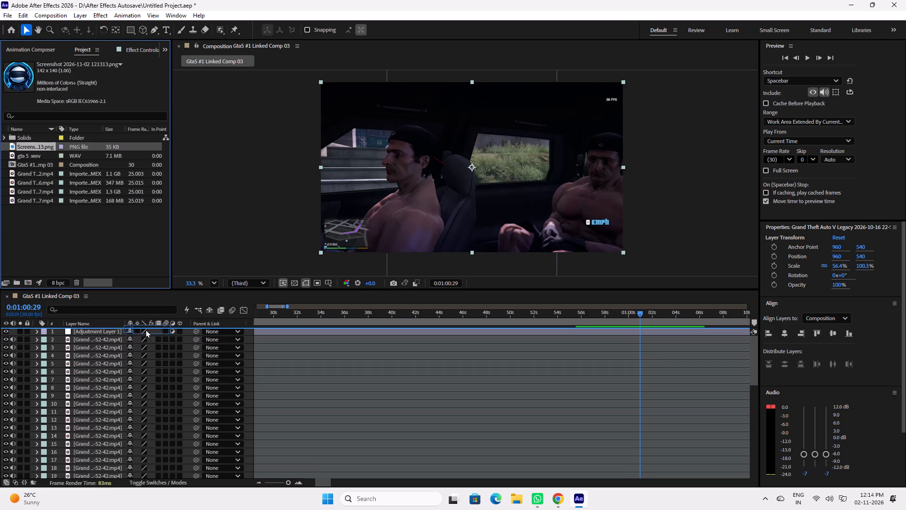
left_click_drag(145, 329, 145, 337)
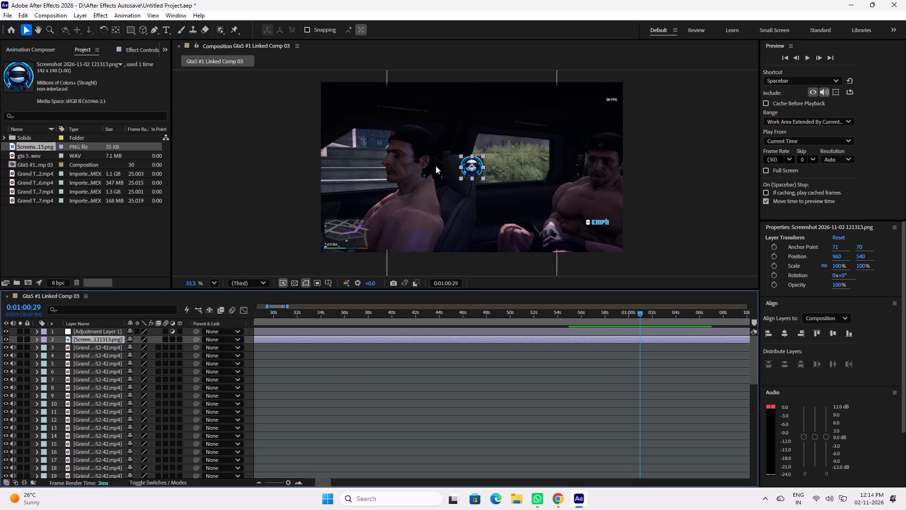
Move the profile picture into the upper-right corner of the video frame, at position about 1836, 96.
left_click_drag(476, 172, 612, 104)
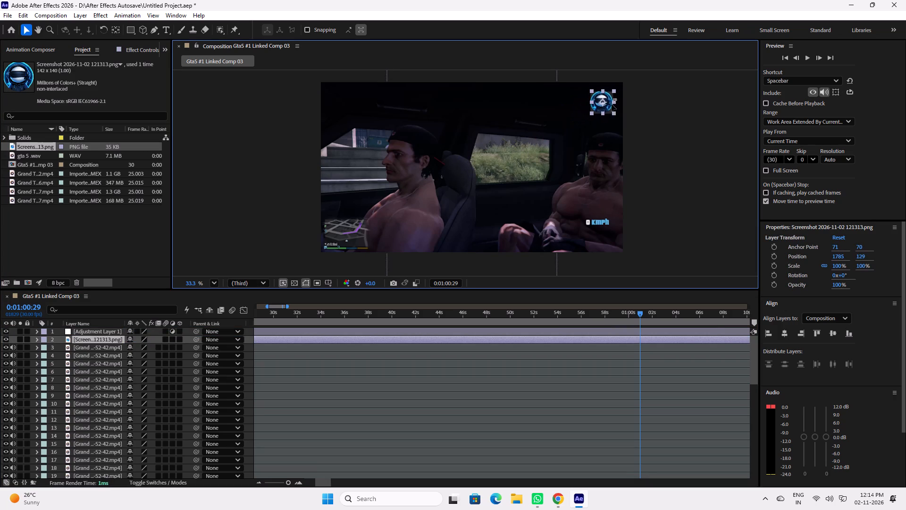
left_click_drag(612, 104, 615, 103)
left_click(700, 166)
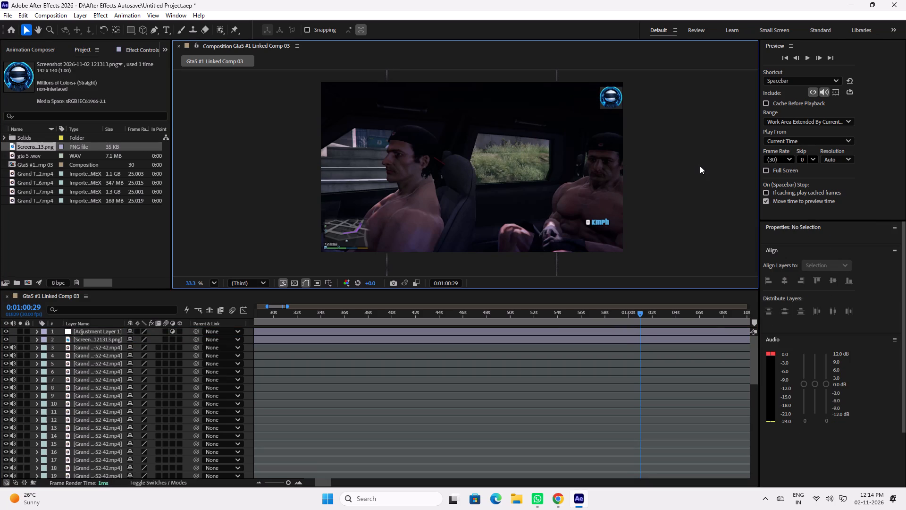
left_click(618, 103)
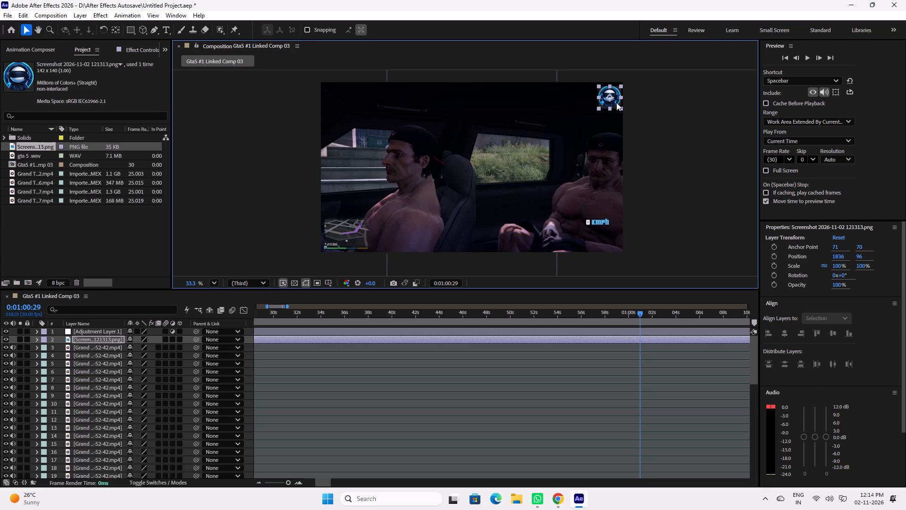
left_click(674, 146)
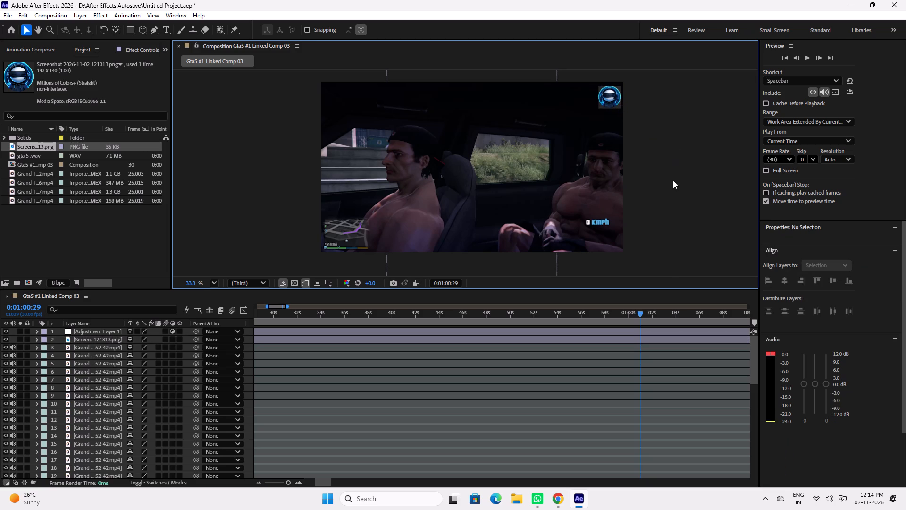
Nudge the profile picture closer to the frame's upper-right corner, to position 1839, 81.
left_click(612, 102)
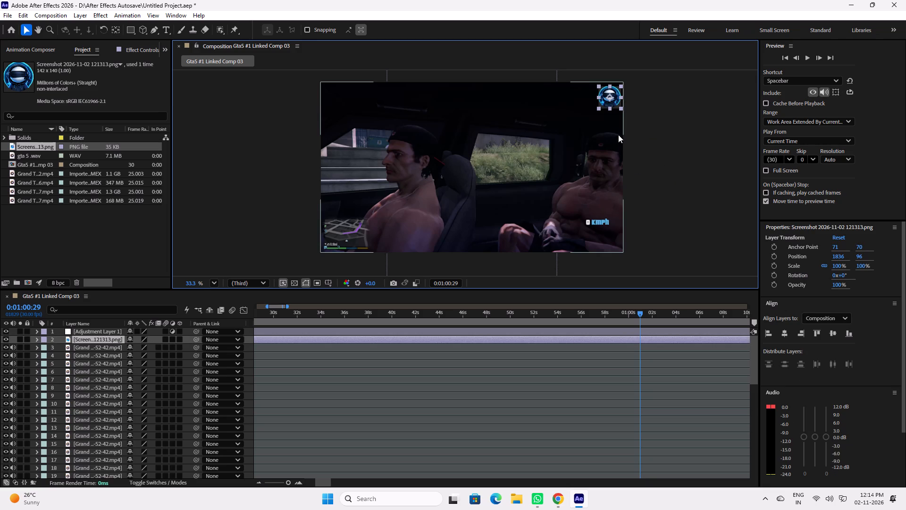
key("Right")
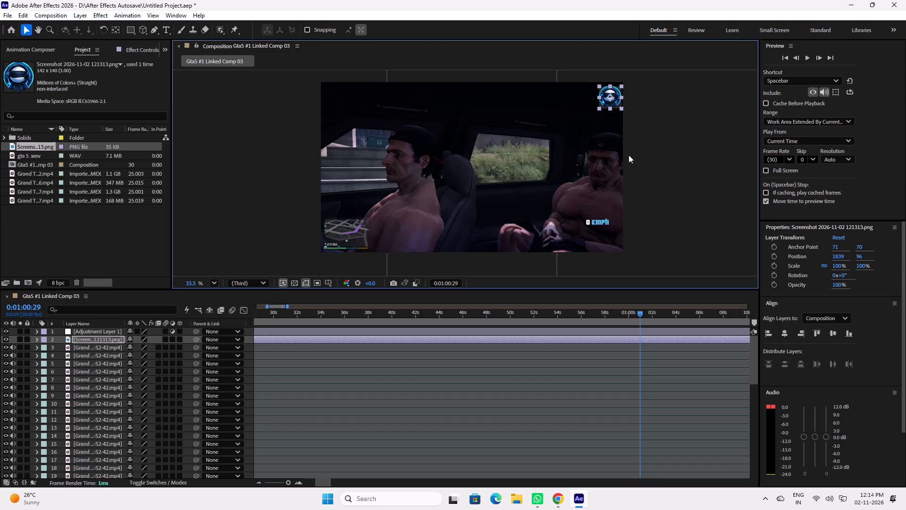
key("Up")
key("Up")
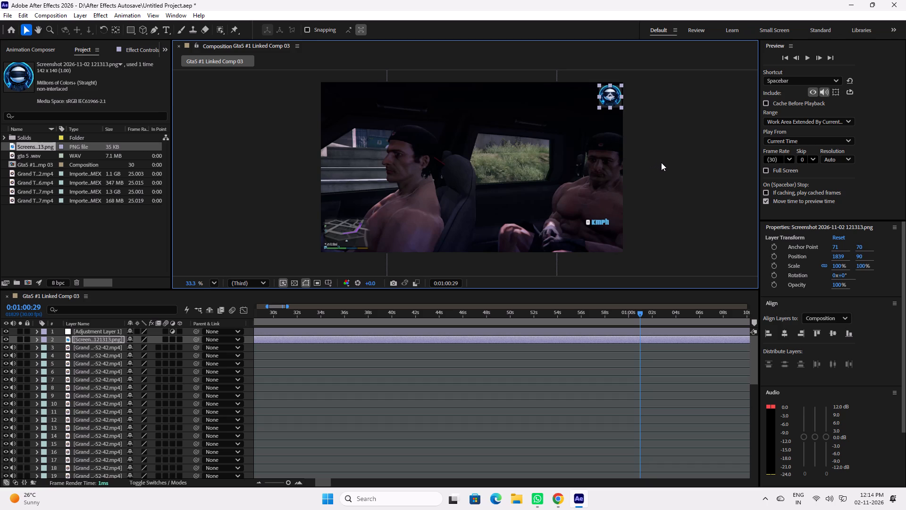
left_click(673, 158)
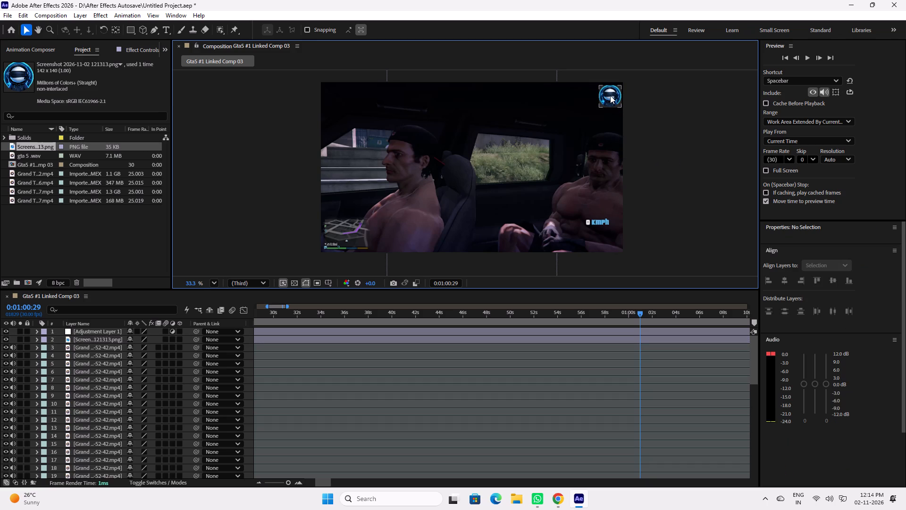
left_click(610, 95)
key("Up")
left_click(672, 150)
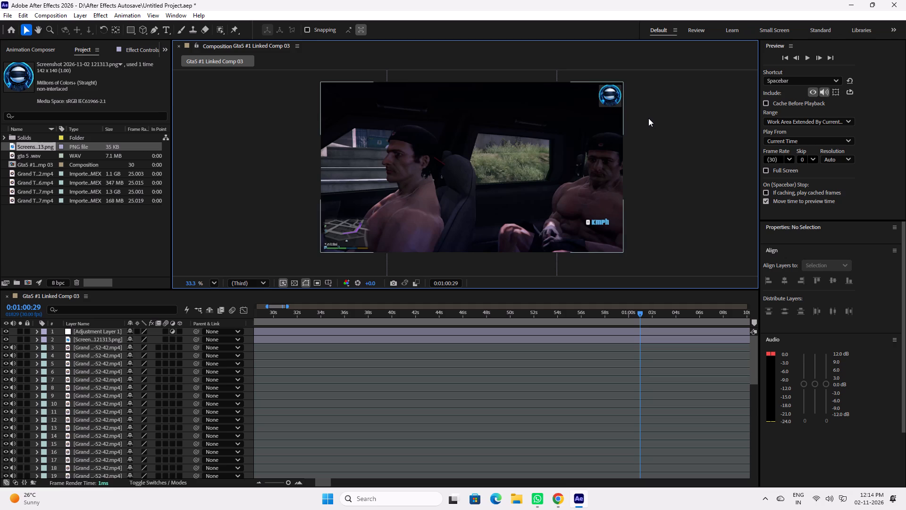
left_click(614, 102)
key("Up")
key("Up")
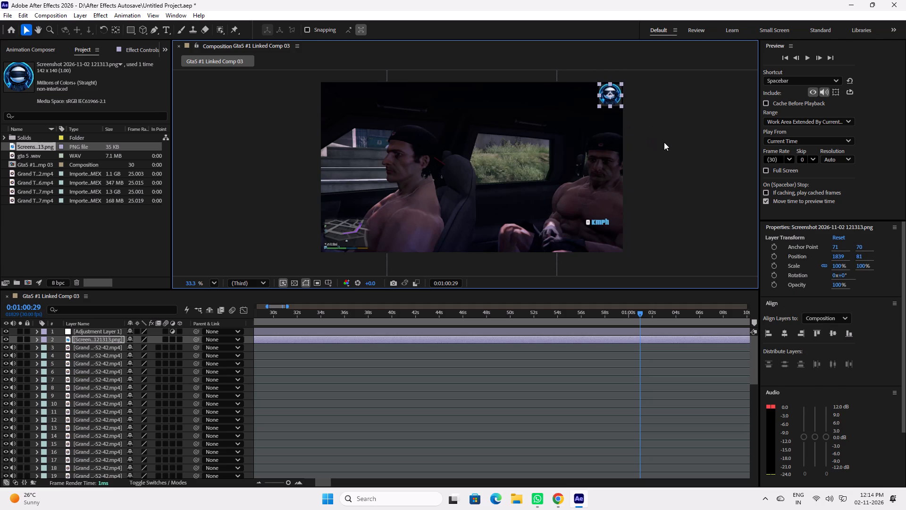
left_click(664, 142)
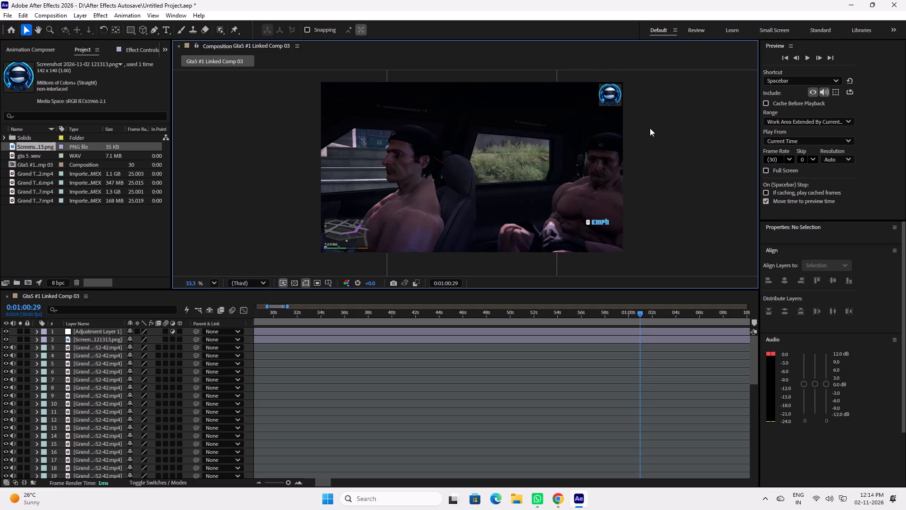
left_click(675, 149)
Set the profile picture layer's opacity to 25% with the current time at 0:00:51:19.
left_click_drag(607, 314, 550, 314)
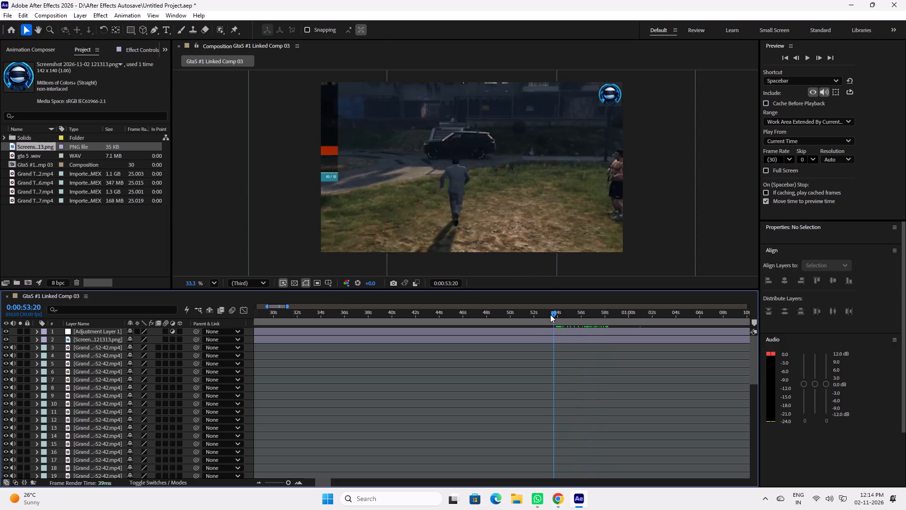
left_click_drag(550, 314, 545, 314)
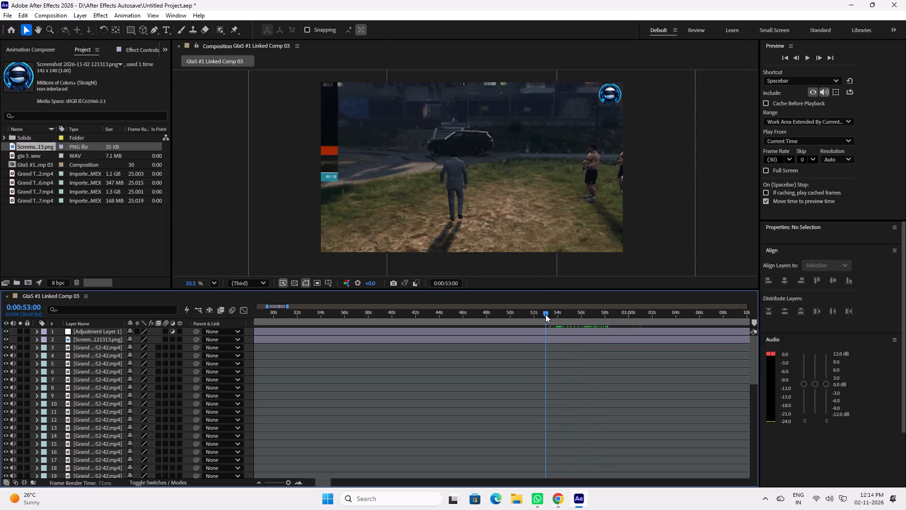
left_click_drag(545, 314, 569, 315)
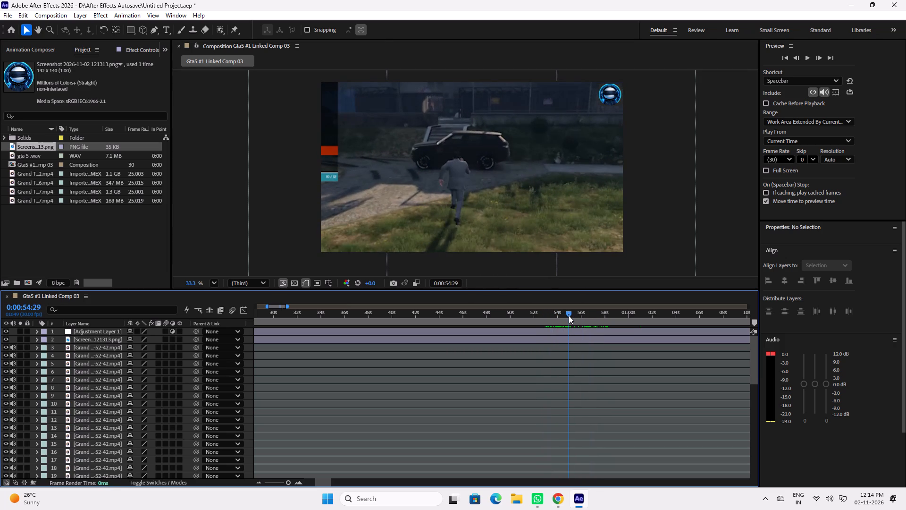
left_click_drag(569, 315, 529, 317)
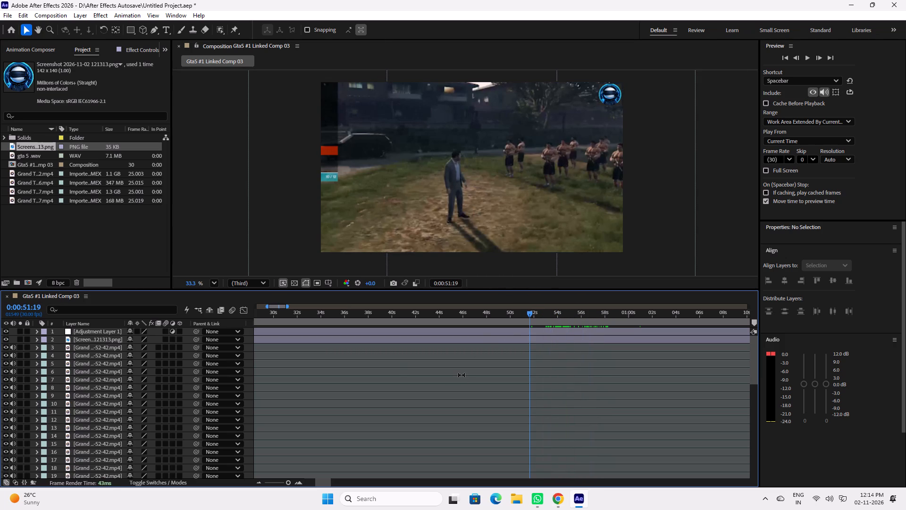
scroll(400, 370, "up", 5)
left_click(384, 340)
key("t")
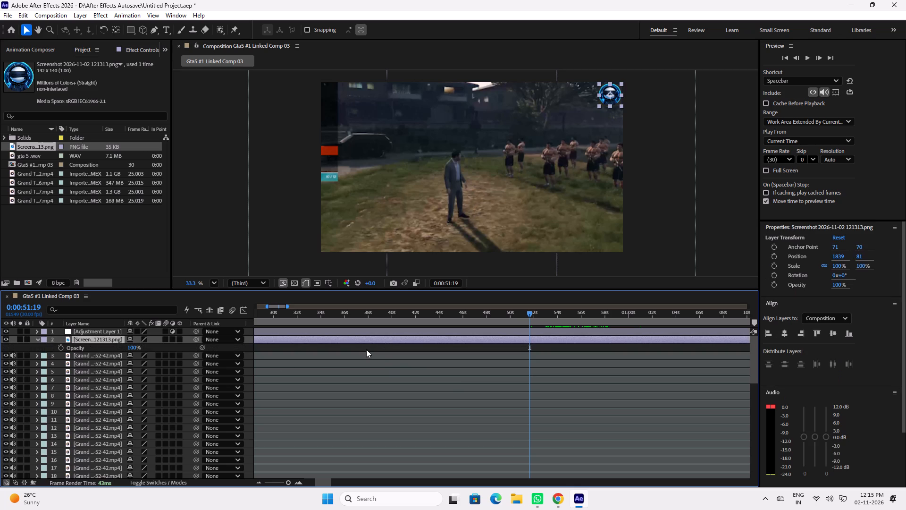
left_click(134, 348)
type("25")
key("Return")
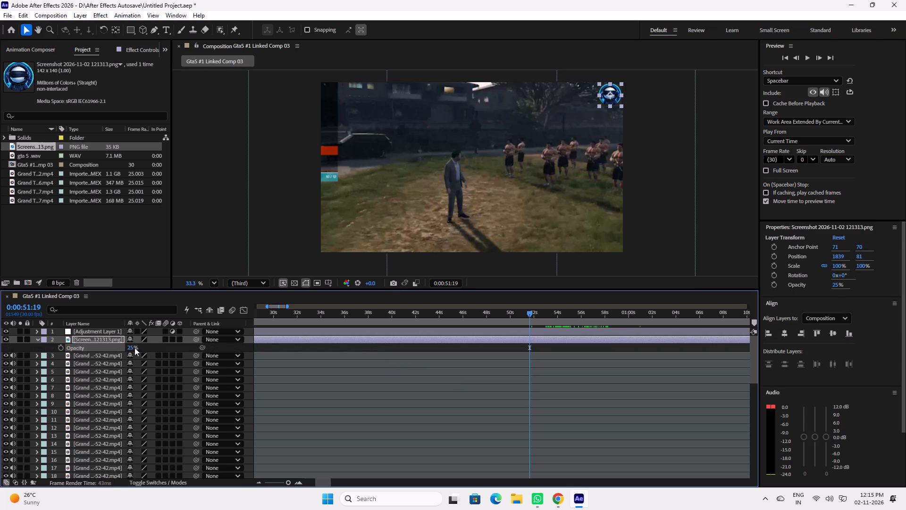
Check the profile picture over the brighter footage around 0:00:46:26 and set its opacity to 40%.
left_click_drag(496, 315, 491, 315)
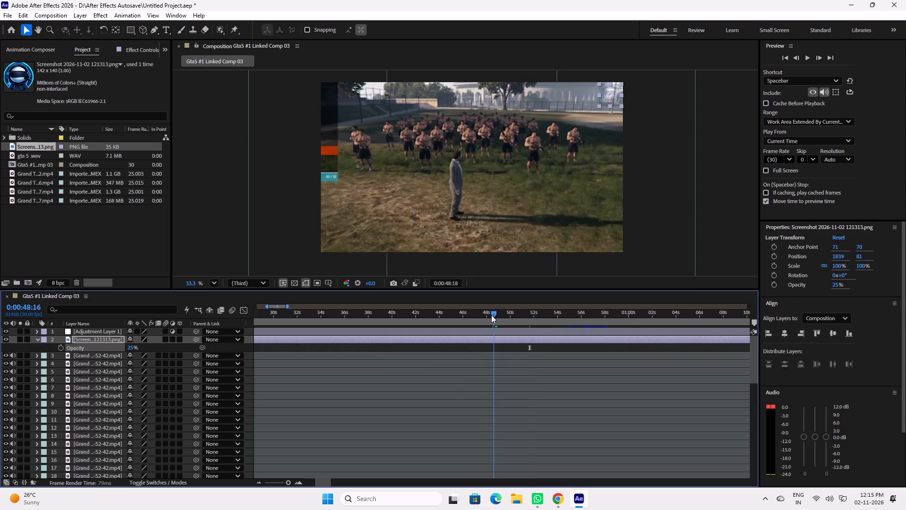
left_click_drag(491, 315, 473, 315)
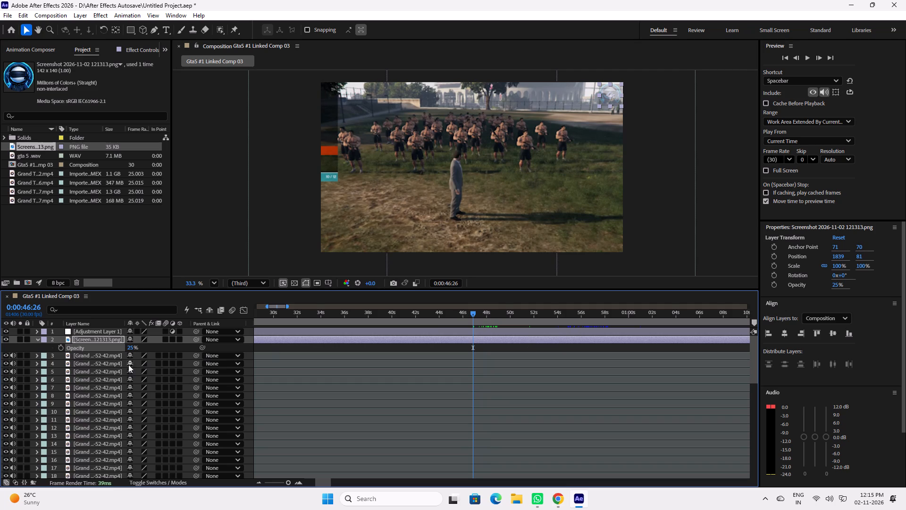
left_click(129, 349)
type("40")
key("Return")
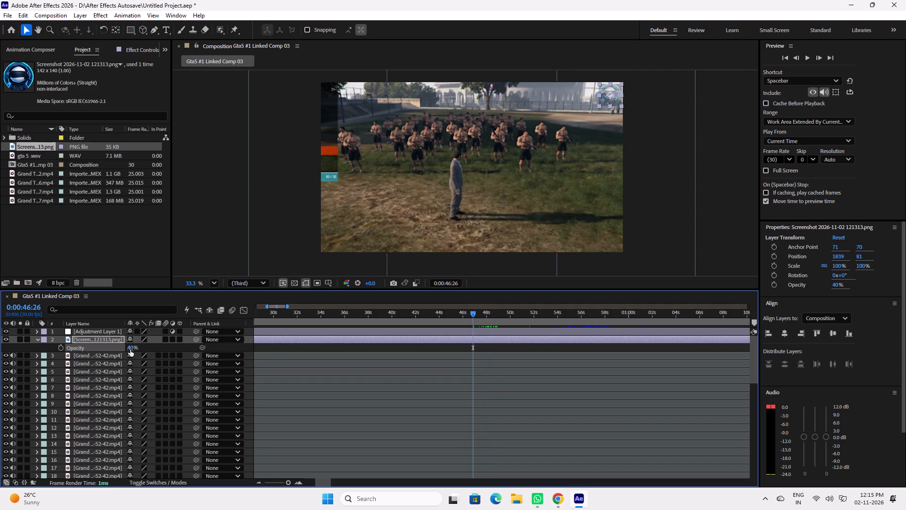
Set the profile picture layer's opacity to 60% and deselect the layer.
left_click(130, 349)
type("60")
key("Return")
left_click(489, 347)
Check the profile picture over footage between about 0:00:42 and 0:00:57, and save the project with the current time at 0:00:43:01.
left_click_drag(467, 316, 454, 315)
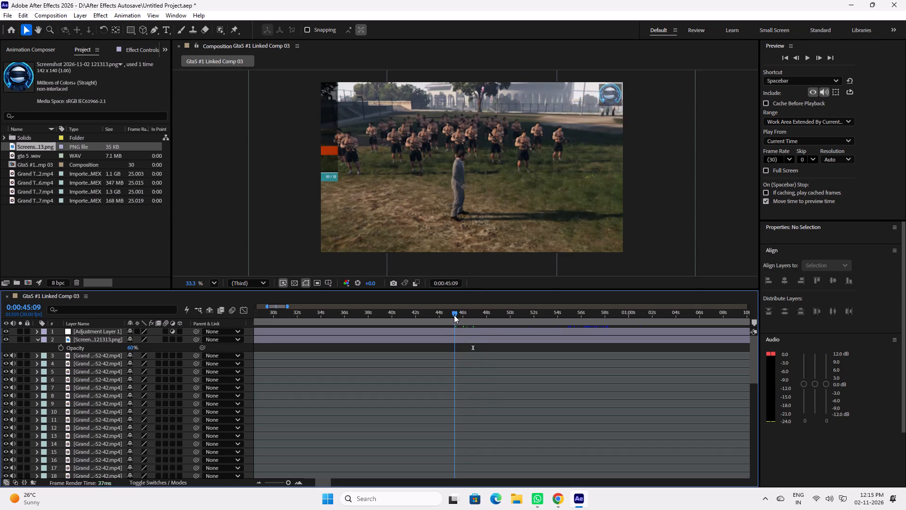
left_click_drag(454, 315, 500, 322)
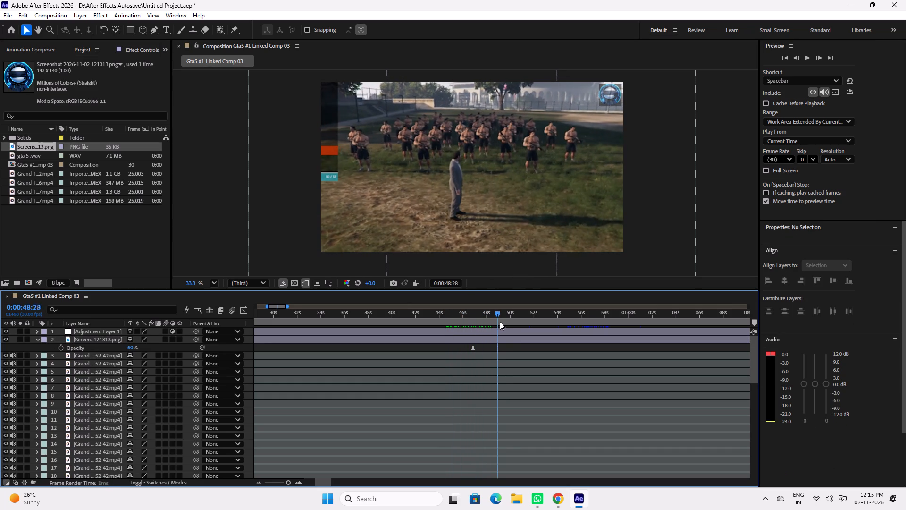
left_click_drag(500, 322, 602, 327)
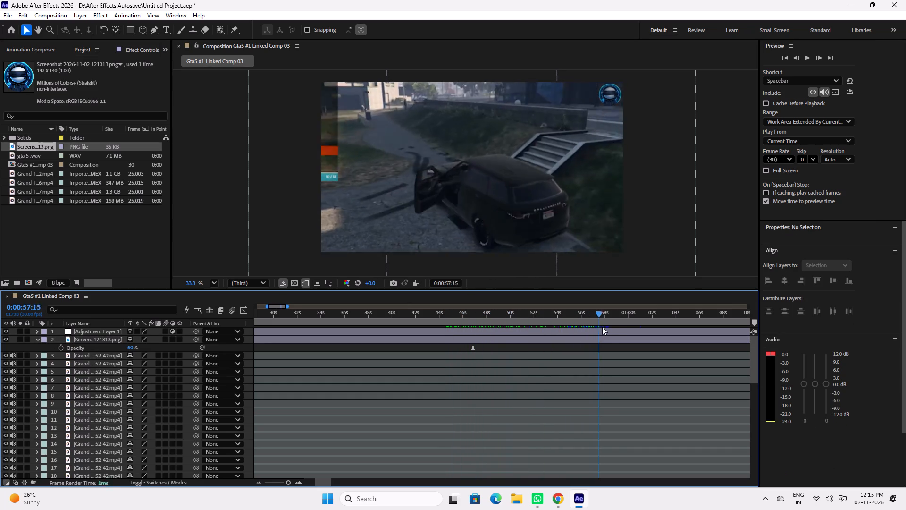
left_click_drag(602, 327, 533, 326)
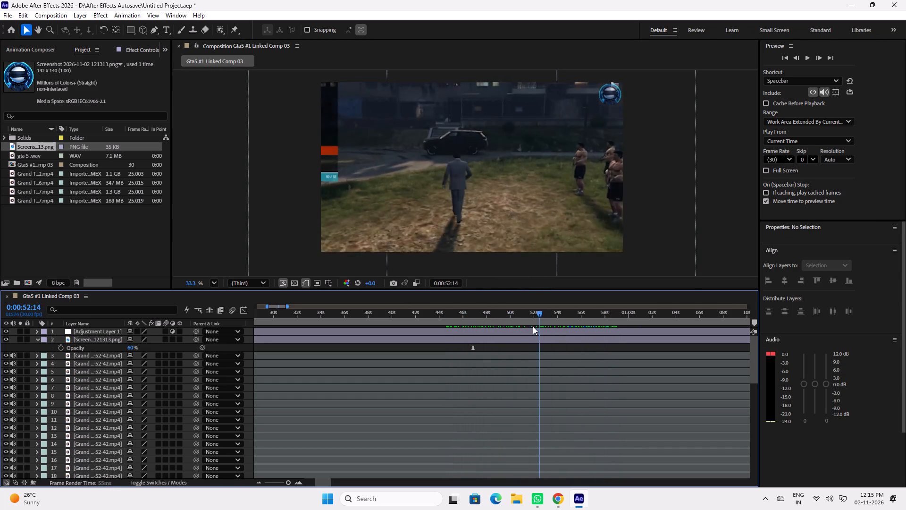
left_click_drag(533, 326, 421, 318)
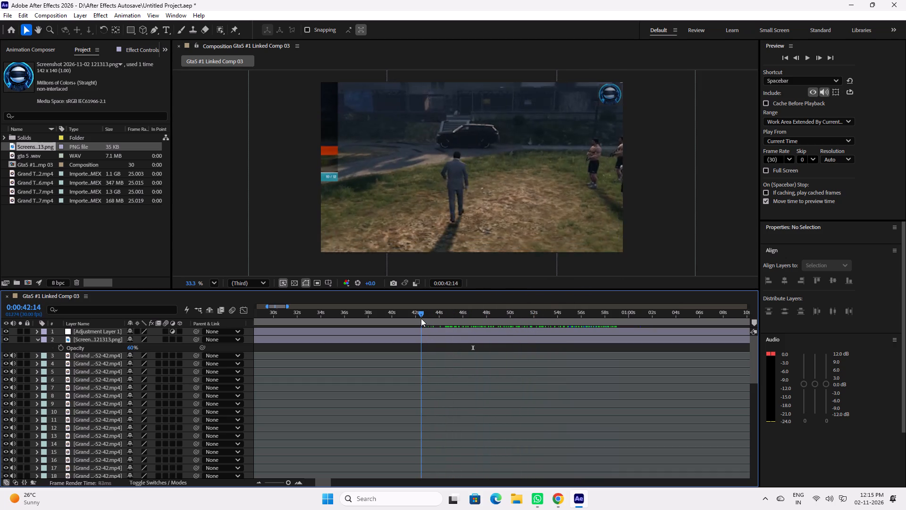
left_click_drag(421, 318, 428, 318)
key("ctrl+s")
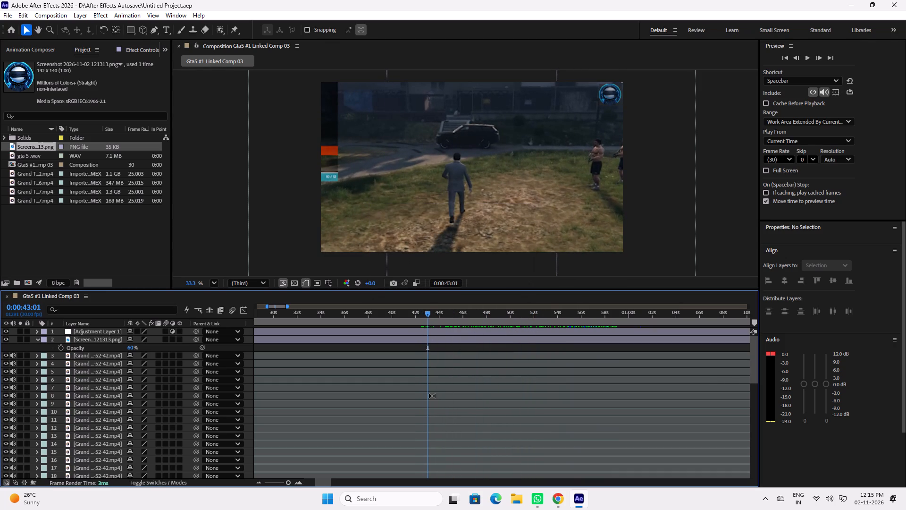
Preview the composition between about 0:00:30 and 0:00:40, checking the gameplay clips and profile picture watermark.
left_click_drag(415, 315, 295, 316)
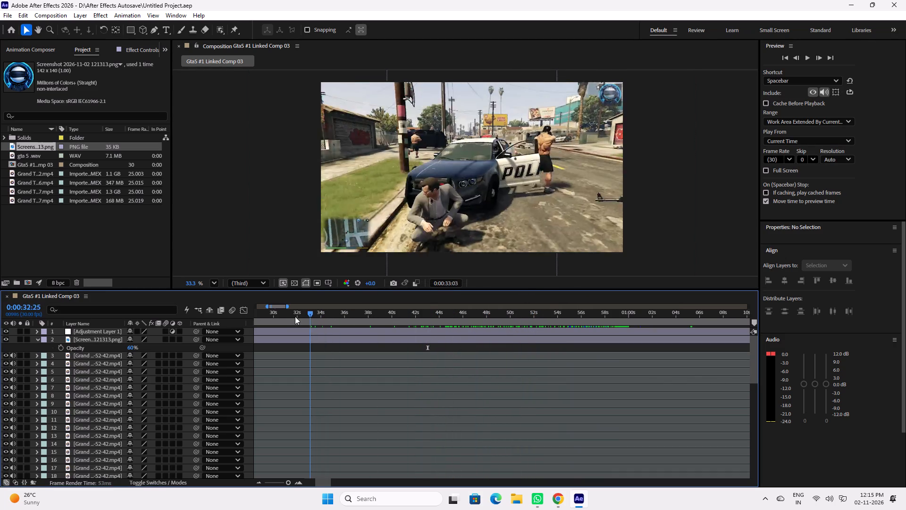
left_click_drag(295, 316, 277, 317)
key("space")
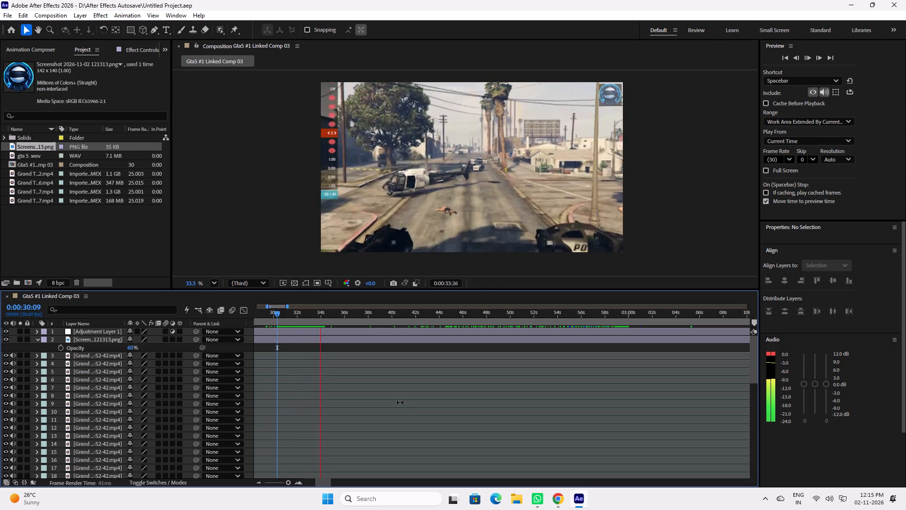
key("space")
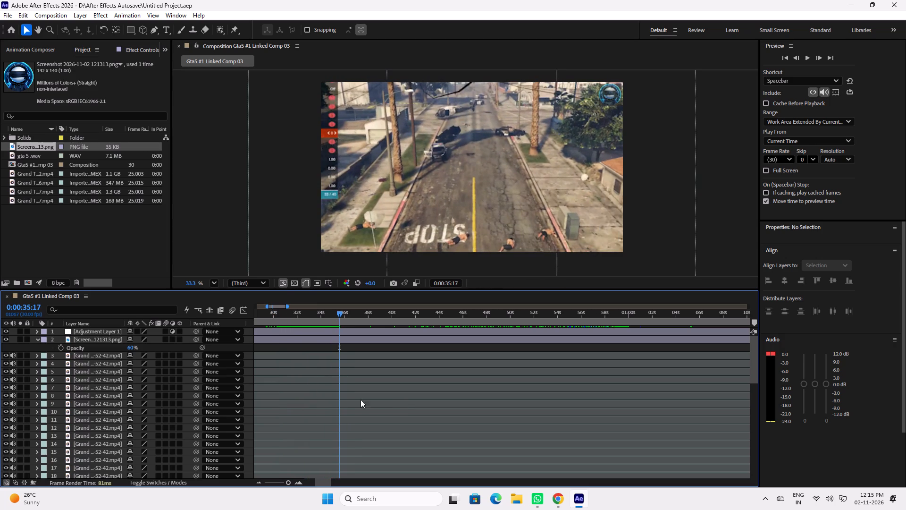
scroll(360, 399, "up", 4)
scroll(357, 399, "down", 9)
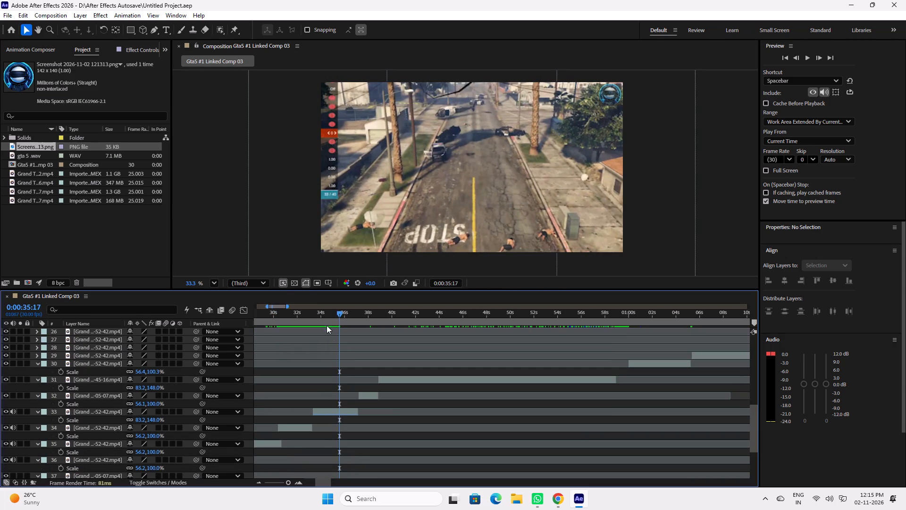
left_click_drag(322, 315, 316, 315)
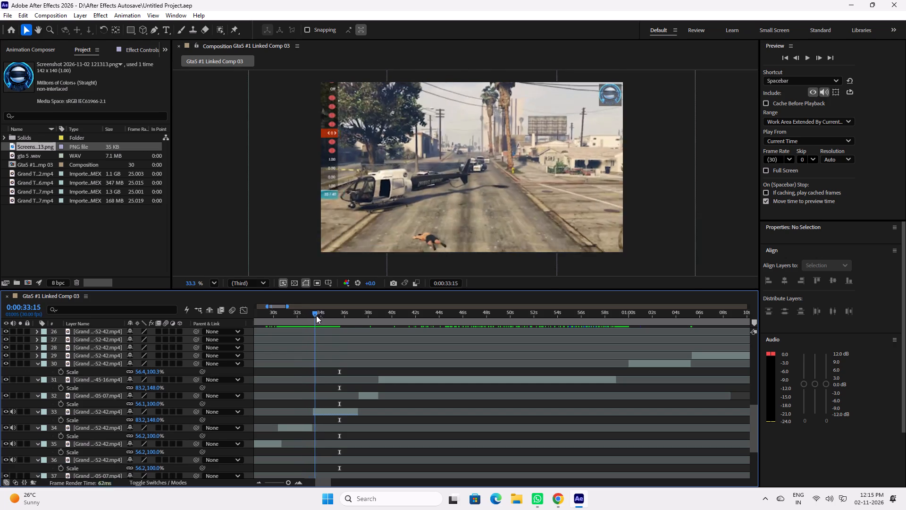
left_click_drag(316, 315, 370, 321)
key("space")
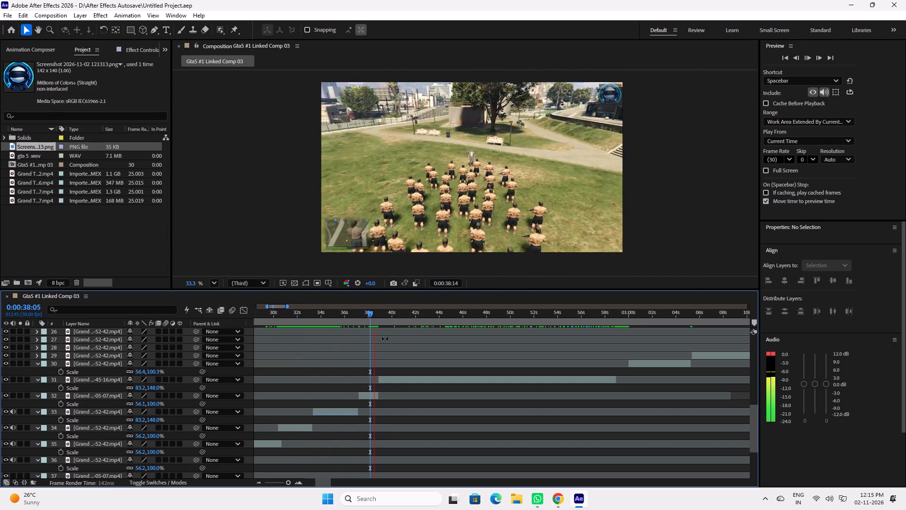
key("space")
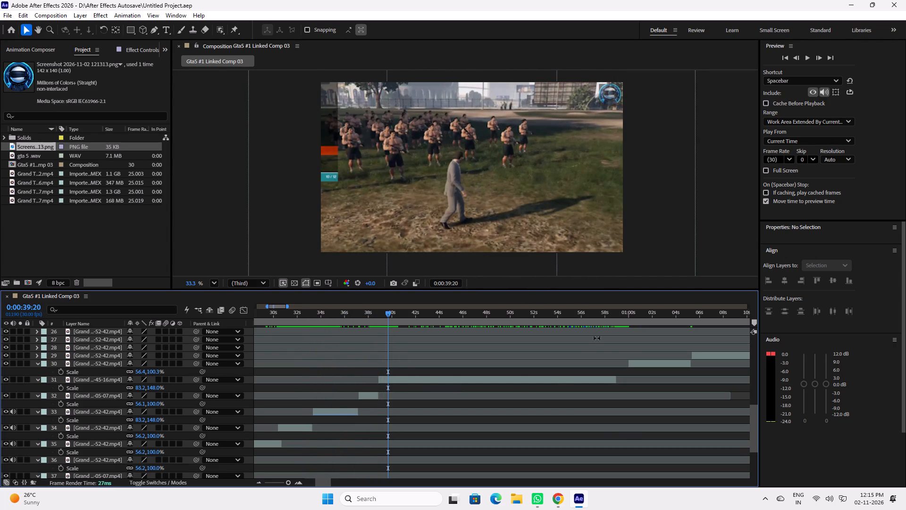
Scale the layer 29 clip to 56.8, 101.0% with the current time at 0:01:10:11, and play back from 0:01:07:17.
left_click_drag(612, 318, 660, 319)
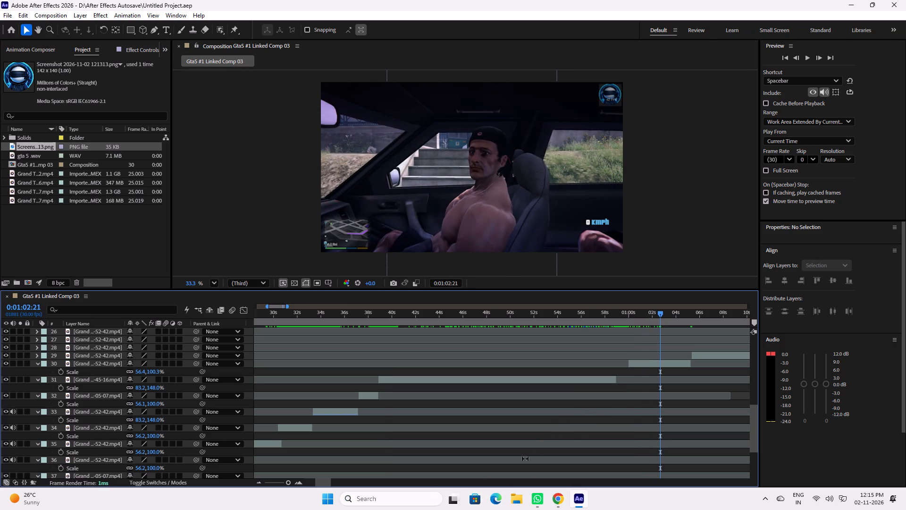
left_click_drag(329, 480, 341, 480)
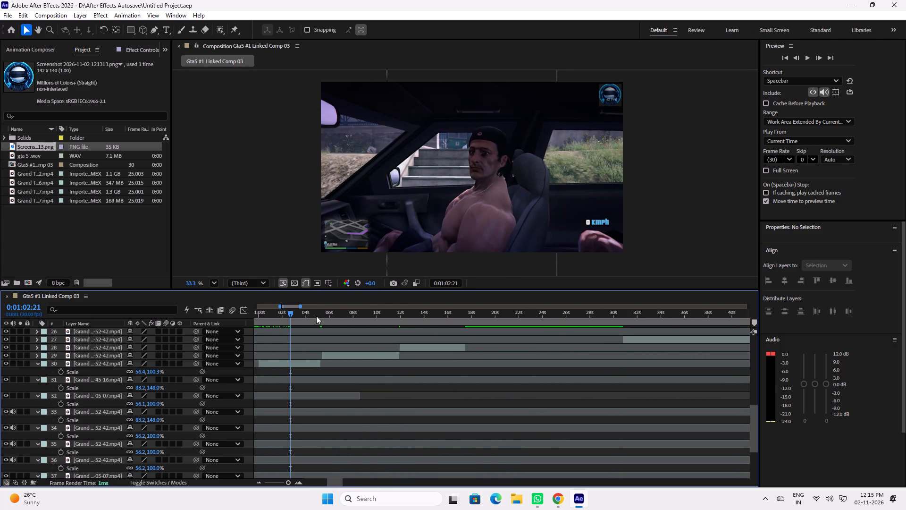
left_click_drag(319, 315, 313, 314)
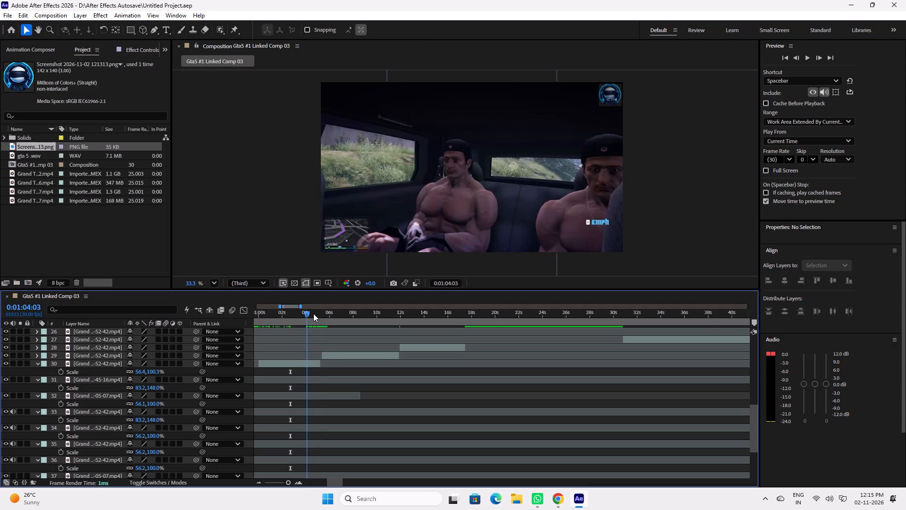
left_click_drag(313, 314, 329, 318)
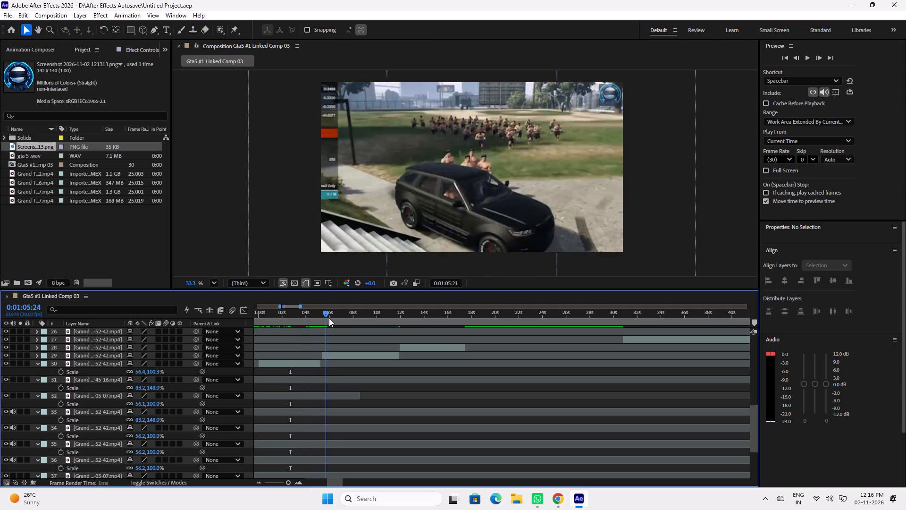
left_click_drag(329, 318, 381, 325)
left_click(380, 355)
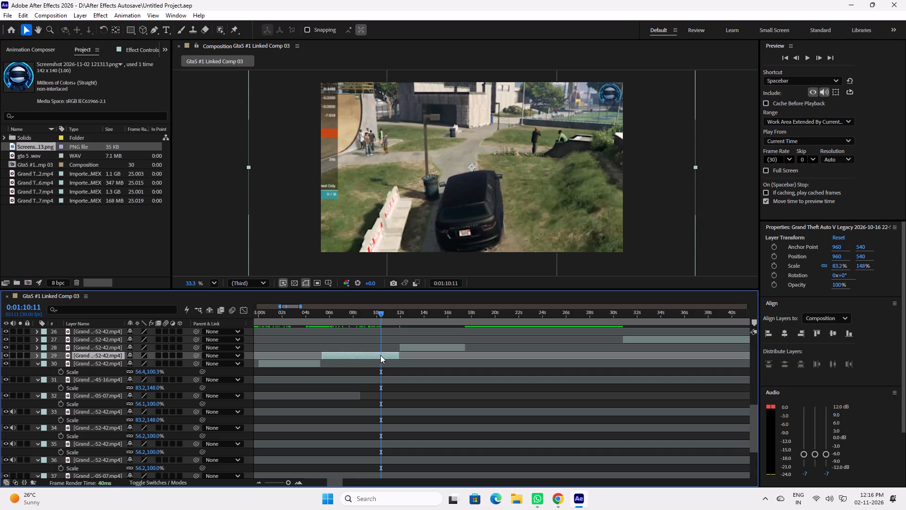
key("s")
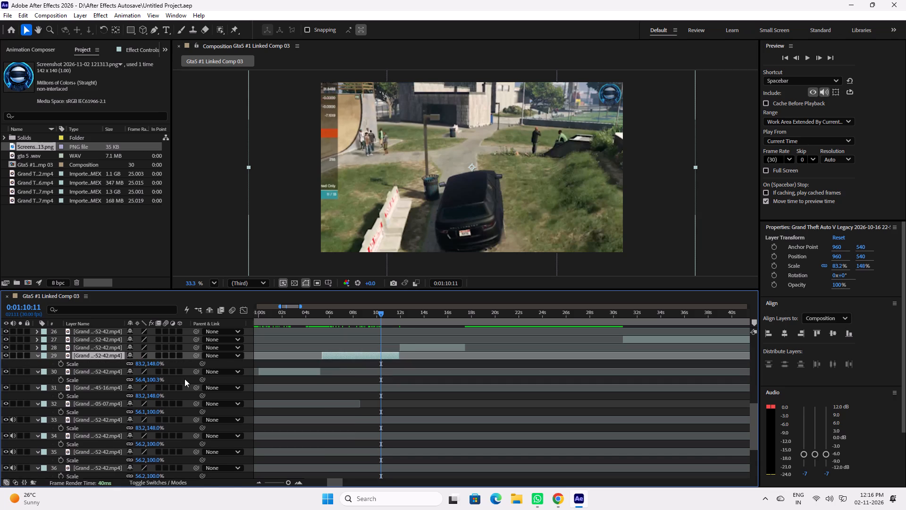
left_click_drag(156, 365, 134, 365)
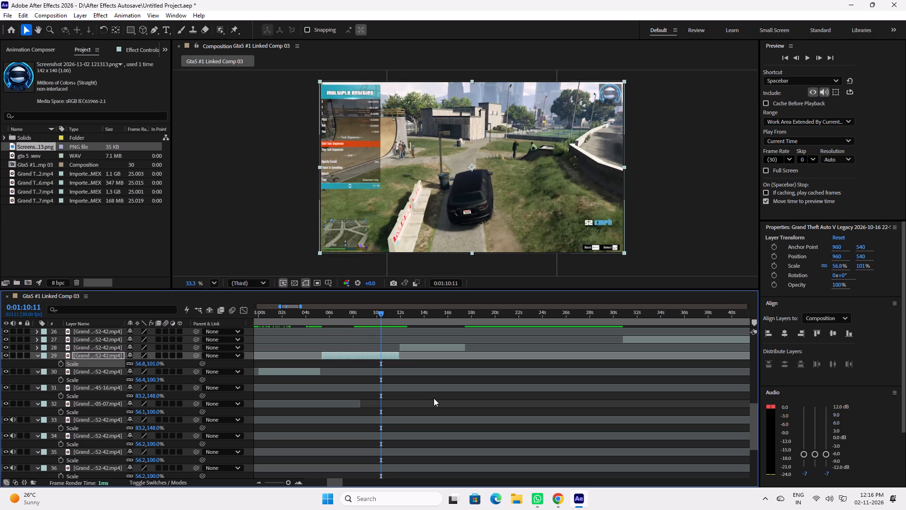
key("space")
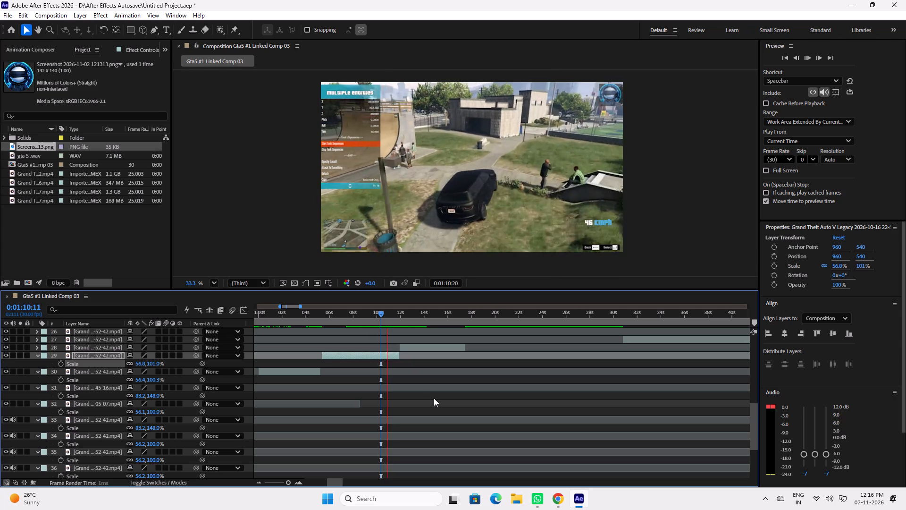
key("space")
left_click_drag(382, 314, 348, 318)
key("space")
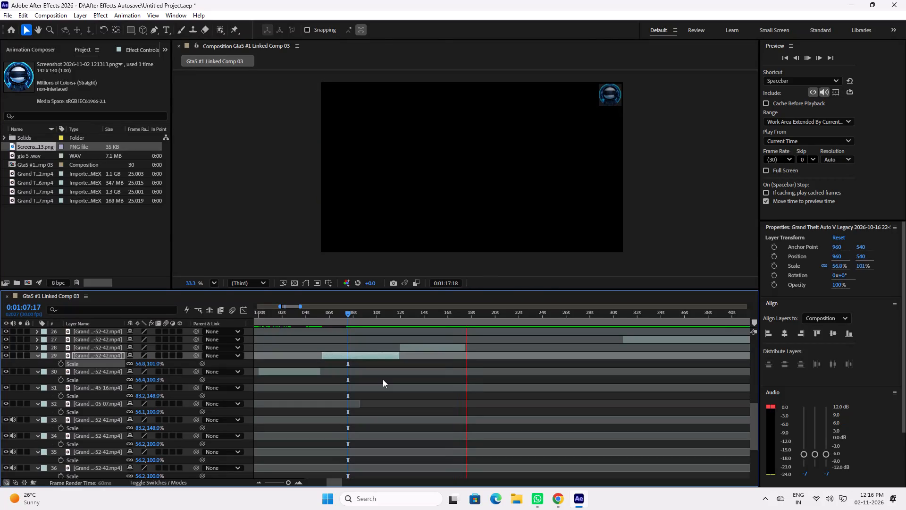
Go to 0:01:13:03, try fitting the layer 28 clip to the composition width, undo that, and scale the clip to 56.8, 101.0%.
left_click_drag(387, 315, 389, 315)
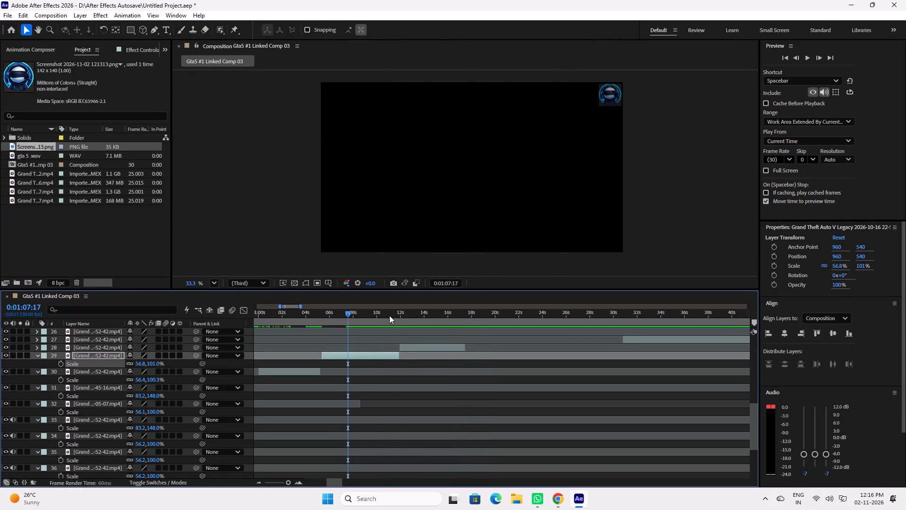
left_click_drag(389, 315, 425, 316)
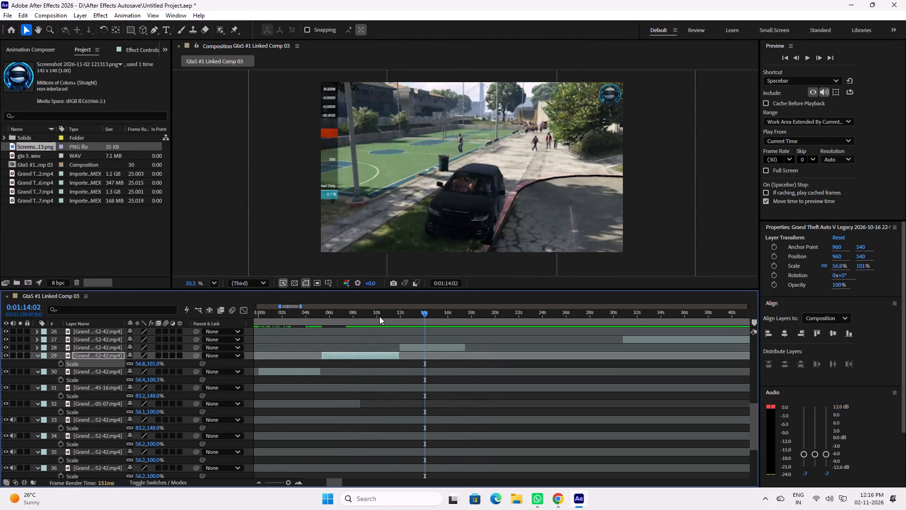
left_click_drag(378, 316, 413, 323)
left_click(423, 348)
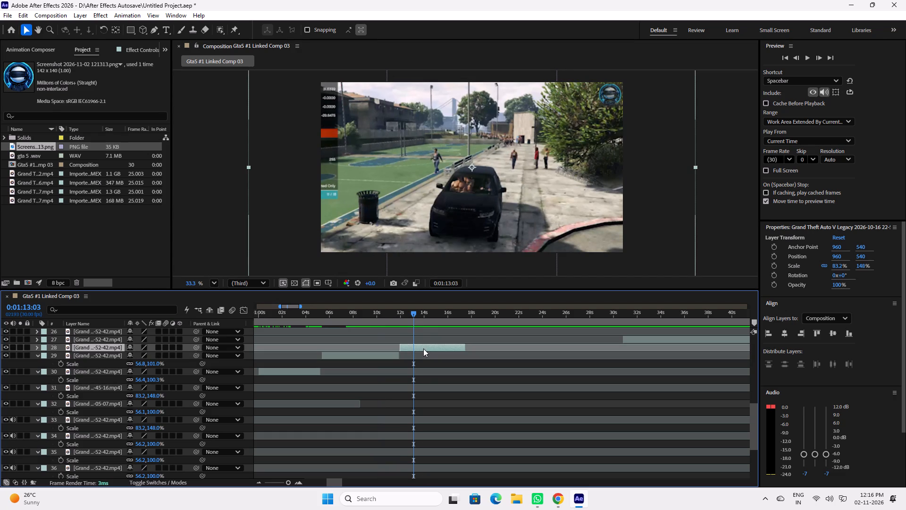
key("ctrl+alt+shift+h")
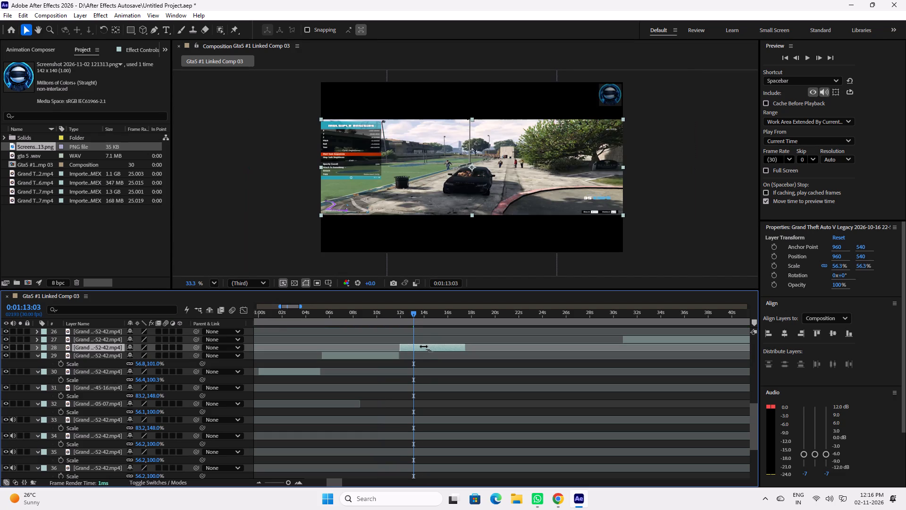
key("ctrl+z")
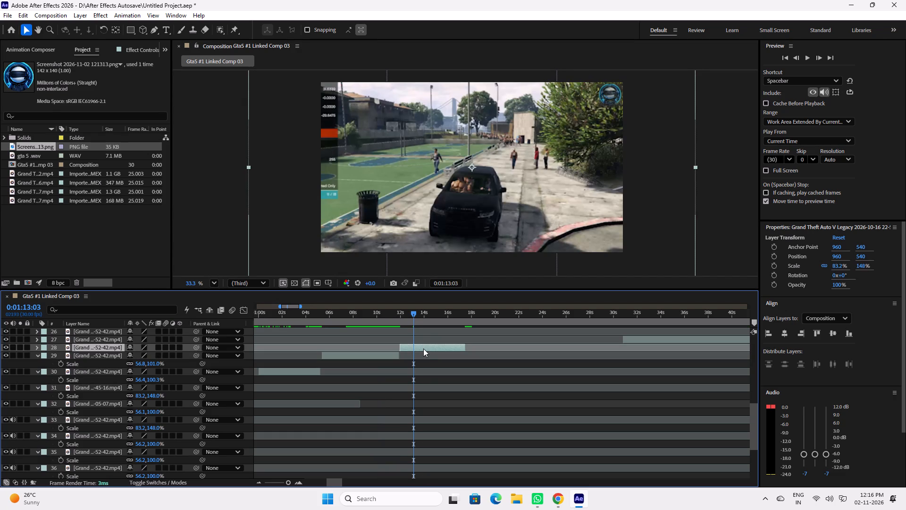
key("s")
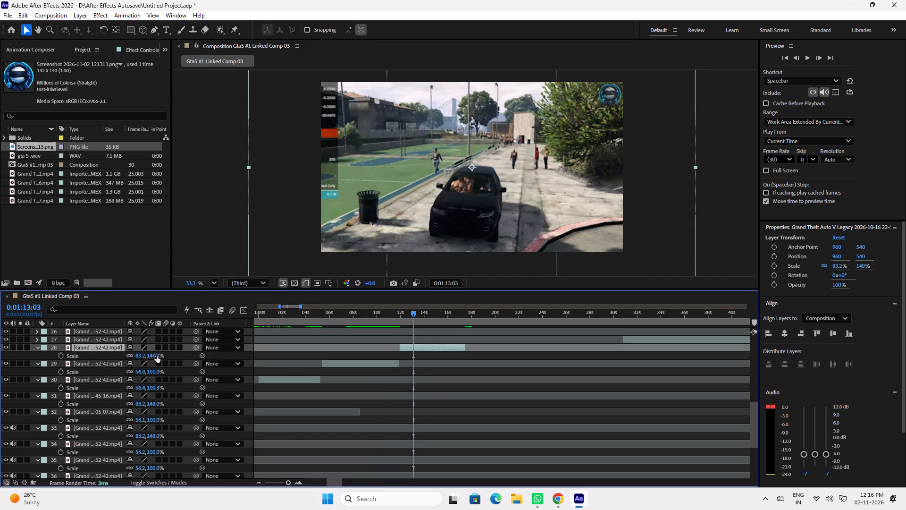
left_click_drag(153, 355, 131, 357)
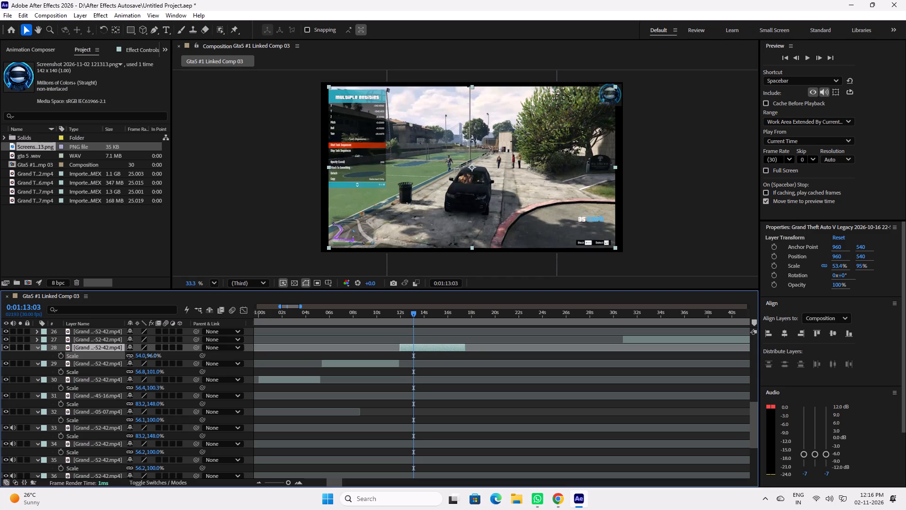
left_click_drag(131, 357, 133, 357)
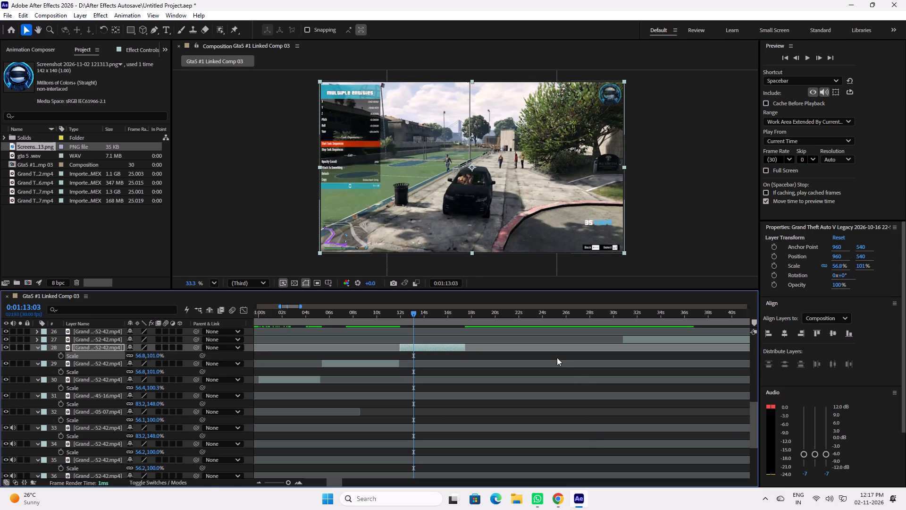
Move the layer 27 clip earlier in the timeline so it starts directly where the layer 28 clip ends.
scroll(554, 356, "up", 1)
left_click(615, 317)
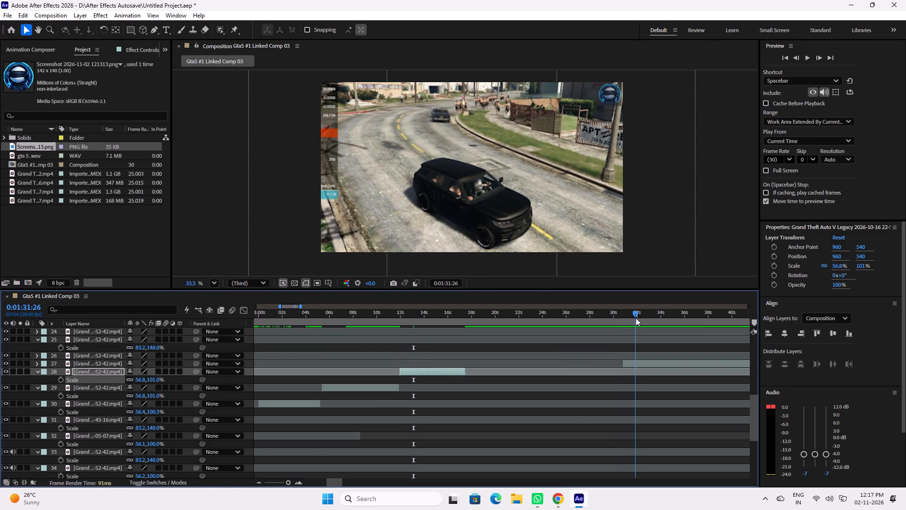
left_click(659, 365)
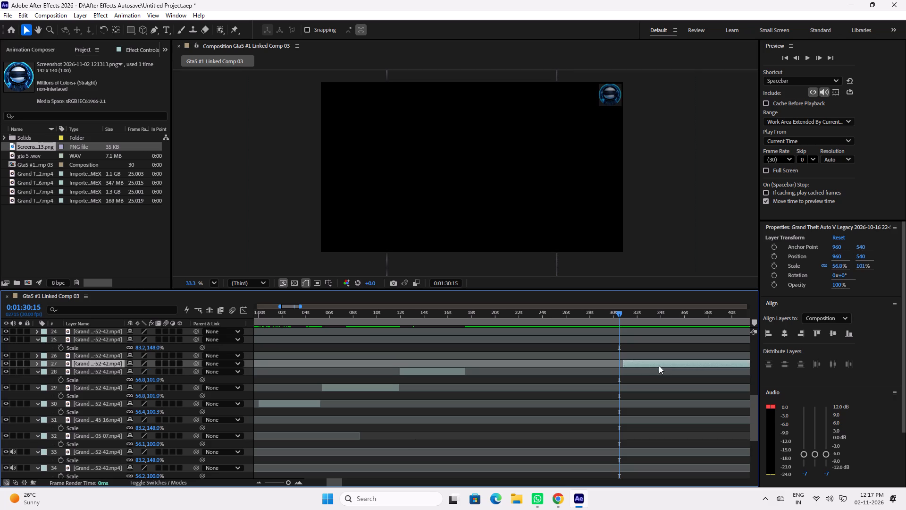
left_click_drag(663, 365, 515, 365)
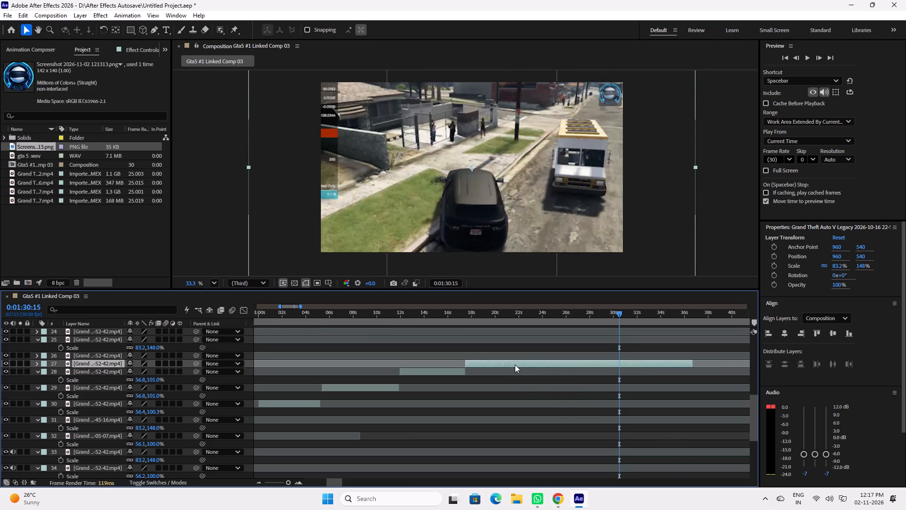
left_click_drag(515, 365, 514, 365)
Set the layer 27 clip's scale to 56.8, 101.0% with the current time at 0:01:20:18.
left_click_drag(483, 316, 503, 319)
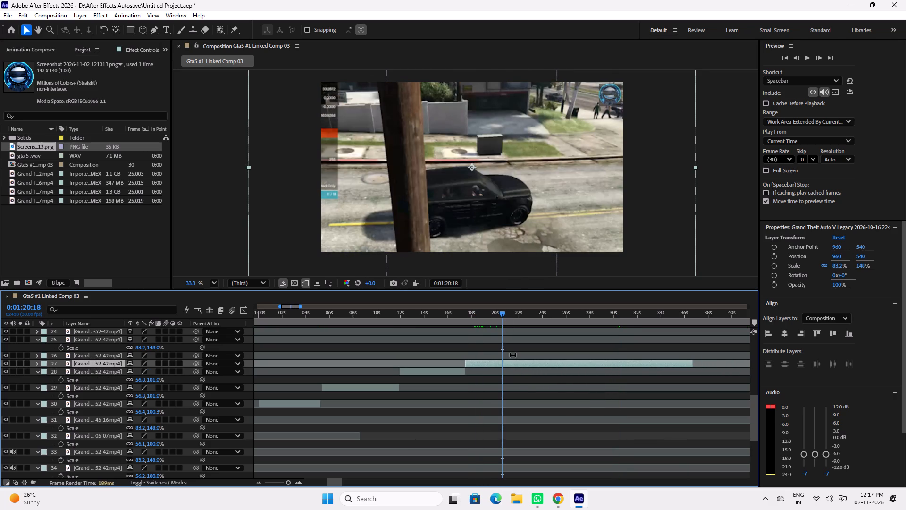
key("s")
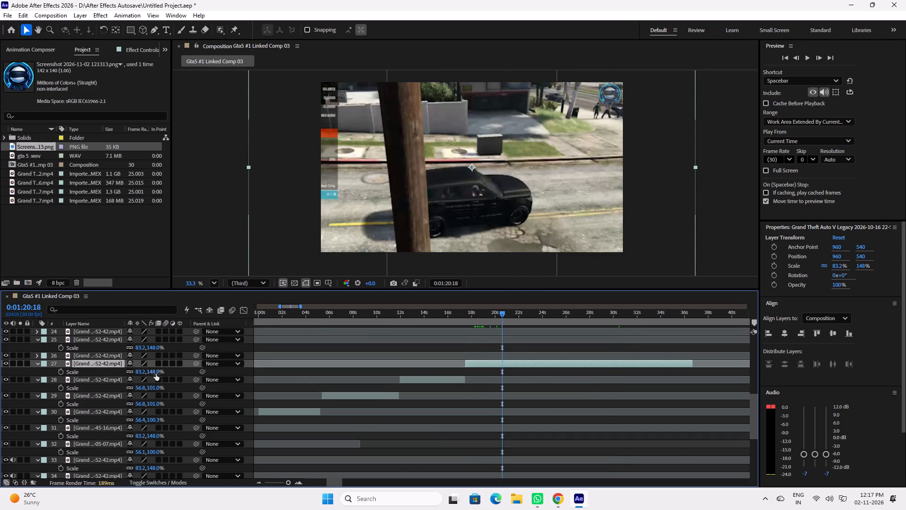
left_click(156, 374)
key("1")
type("00")
key("BackSpace")
key("1")
key("Return")
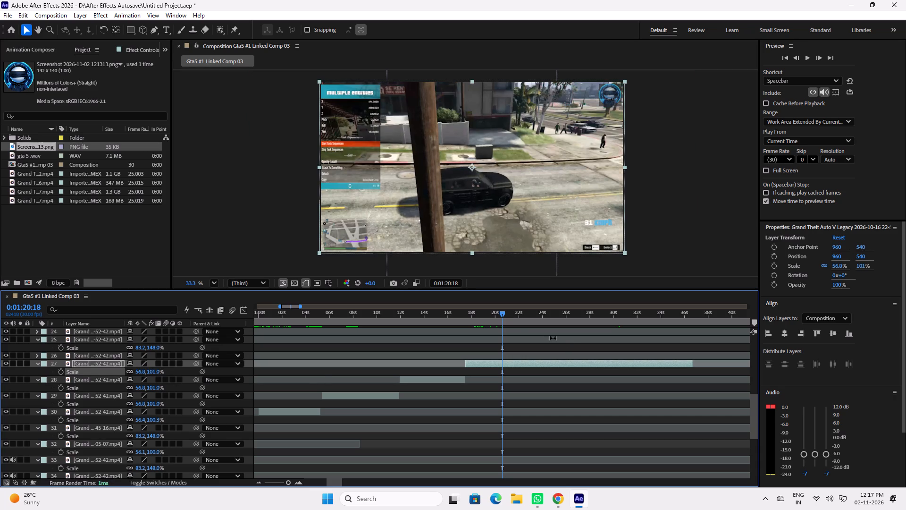
Check the rescaled layer 27 clip up to 0:01:23:26 and save the project.
left_click_drag(510, 315, 524, 316)
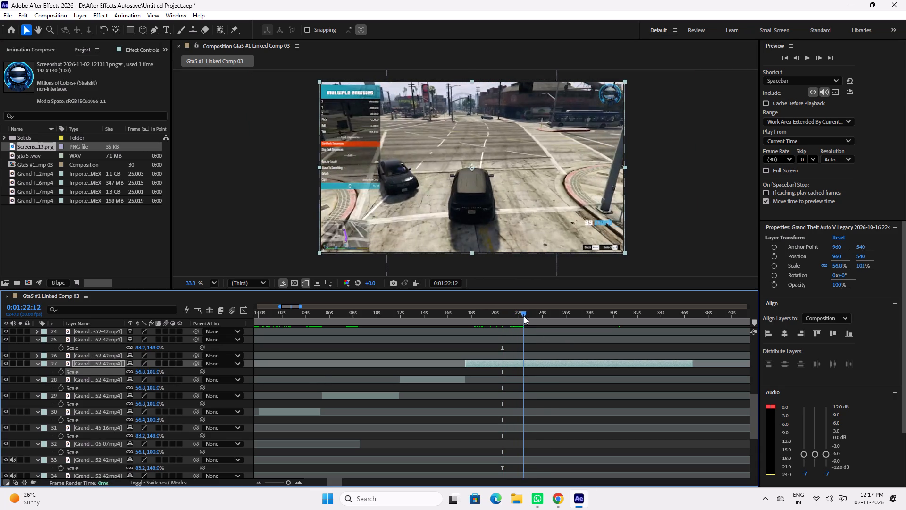
left_click_drag(524, 316, 540, 317)
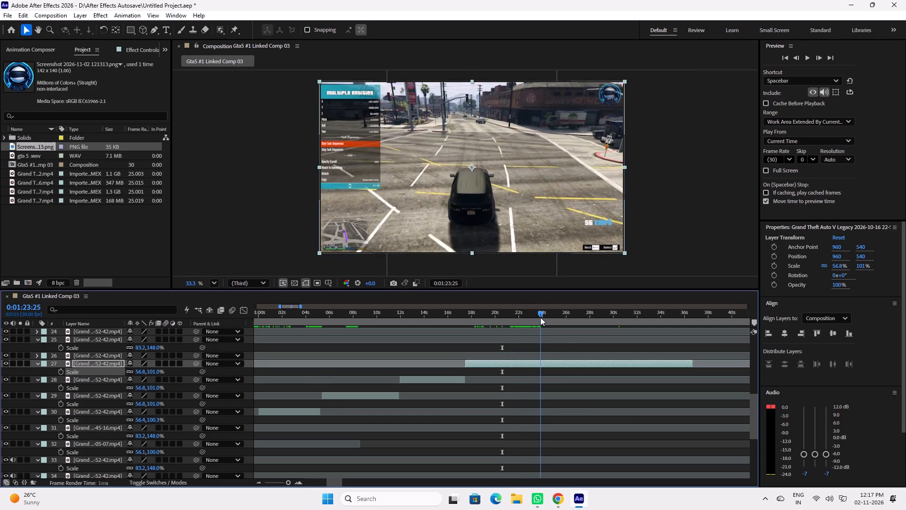
left_click_drag(540, 317, 541, 317)
key("ctrl+s")
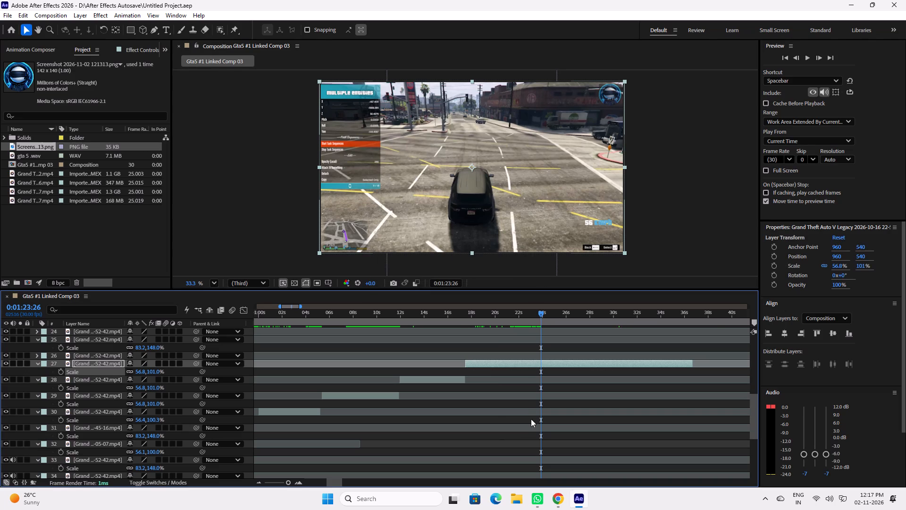
left_click_drag(330, 483, 336, 484)
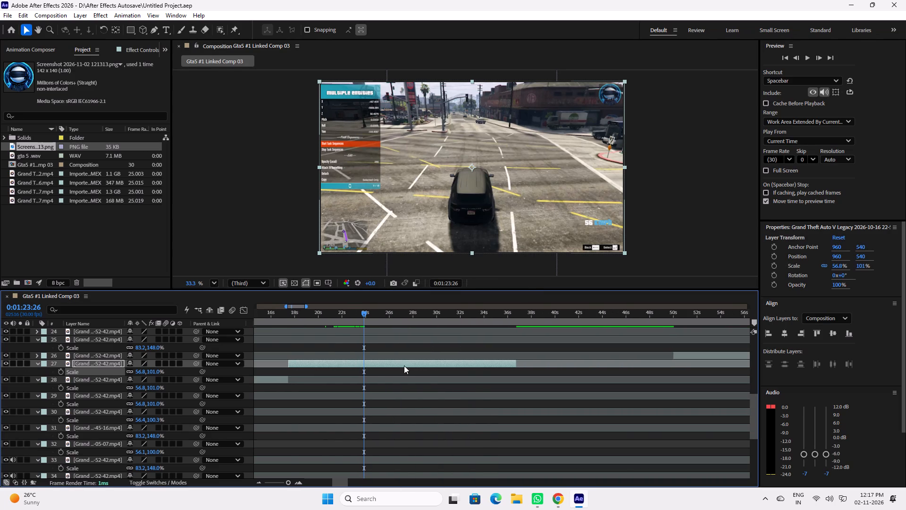
Review the rest of the rescaled layer 27 clip and the gap after it, stopping at 0:01:37:29.
left_click_drag(381, 314, 431, 317)
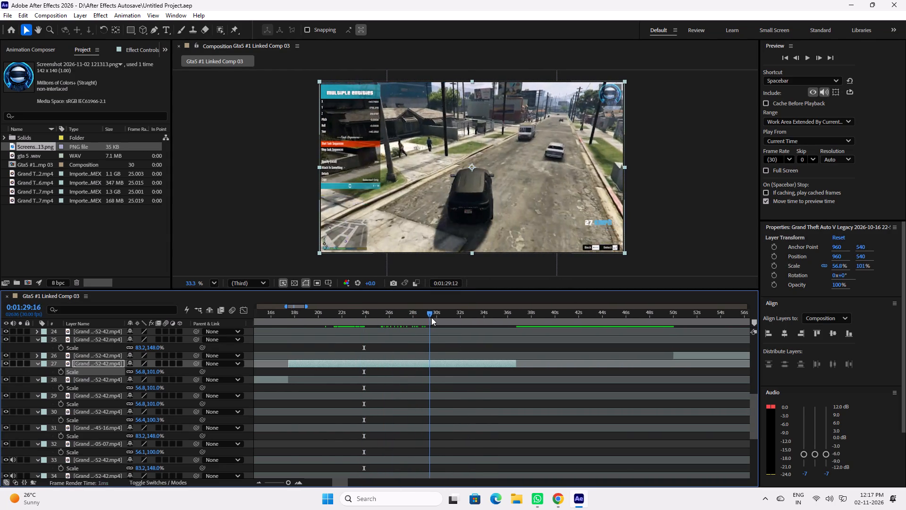
left_click_drag(431, 317, 472, 317)
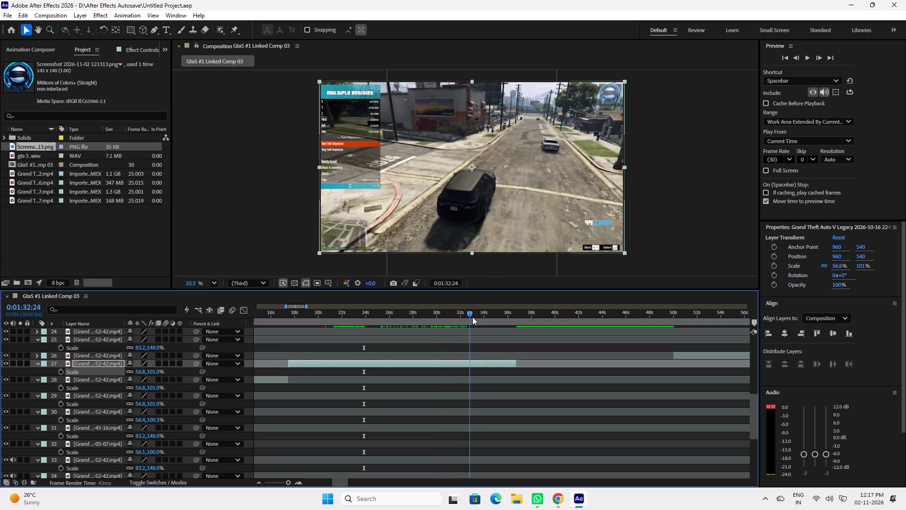
left_click_drag(472, 317, 500, 316)
key("space")
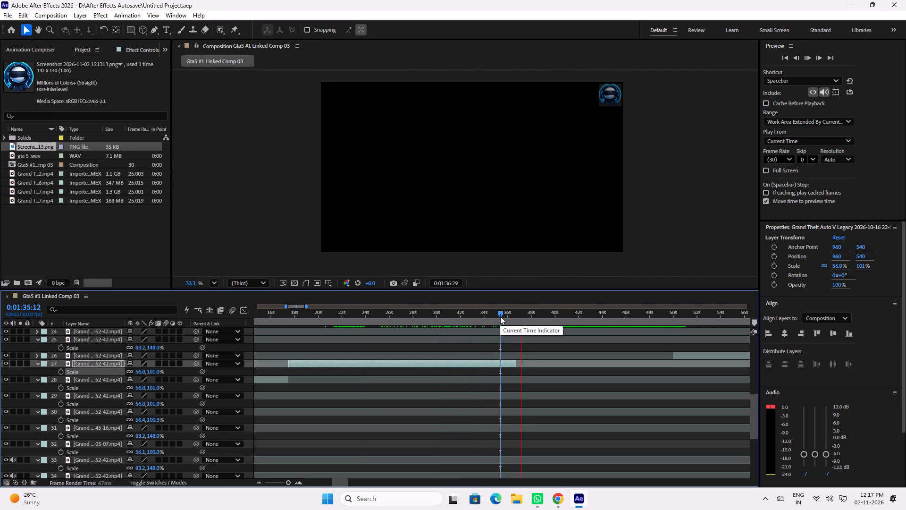
key("space")
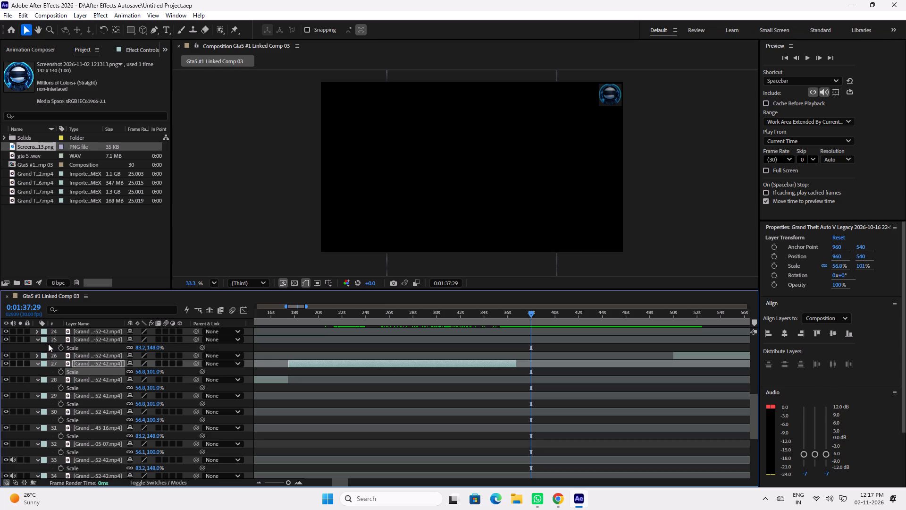
Move the clips on layers 3 to 26 earlier together so the layer 26 clip starts directly where the layer 27 clip ends.
left_click_drag(48, 344, 166, 329)
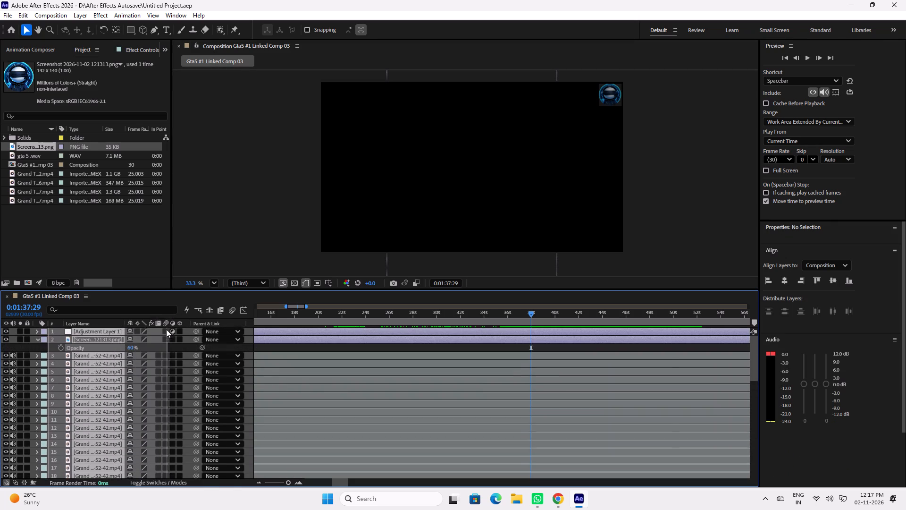
left_click_drag(166, 329, 161, 356)
scroll(239, 387, "down", 2)
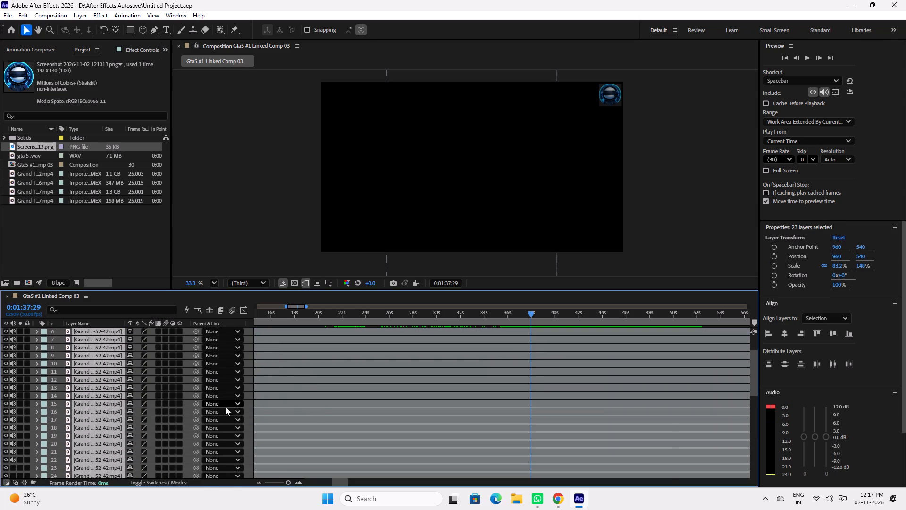
scroll(202, 419, "down", 5)
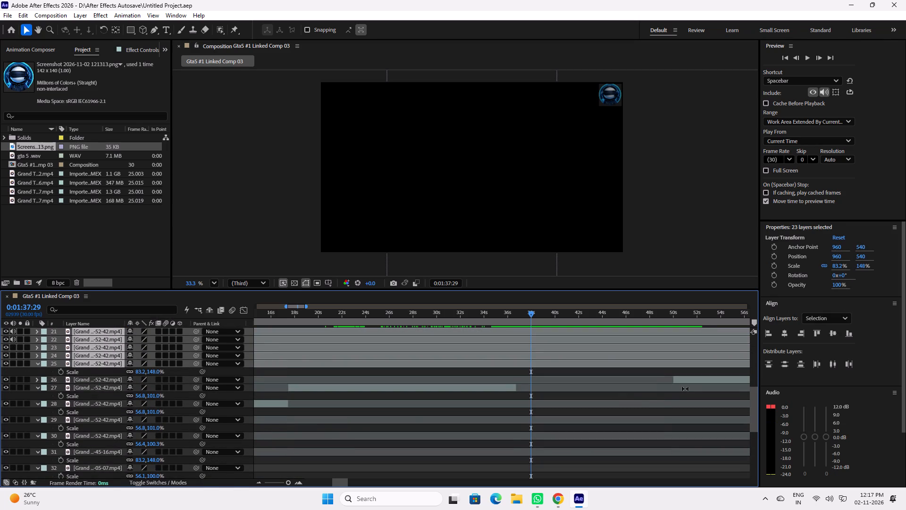
scroll(684, 390, "up", 1)
left_click_drag(338, 482, 358, 484)
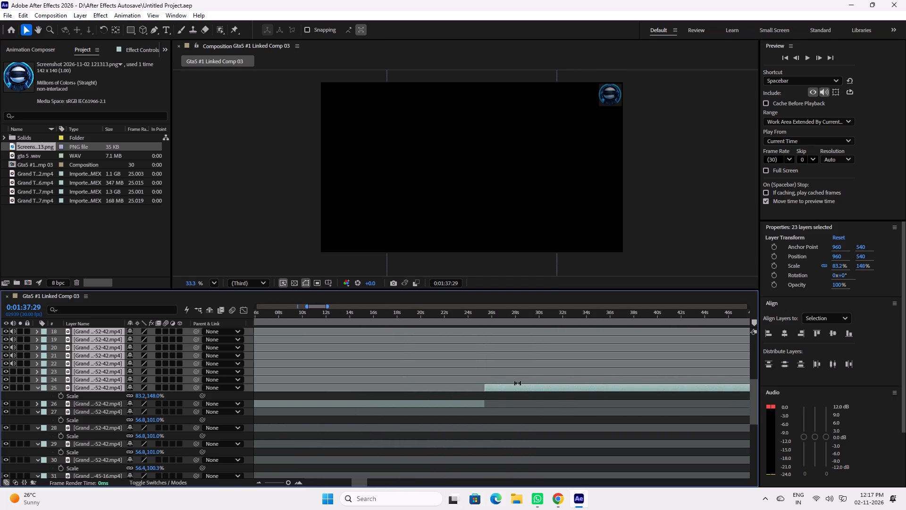
left_click(85, 402)
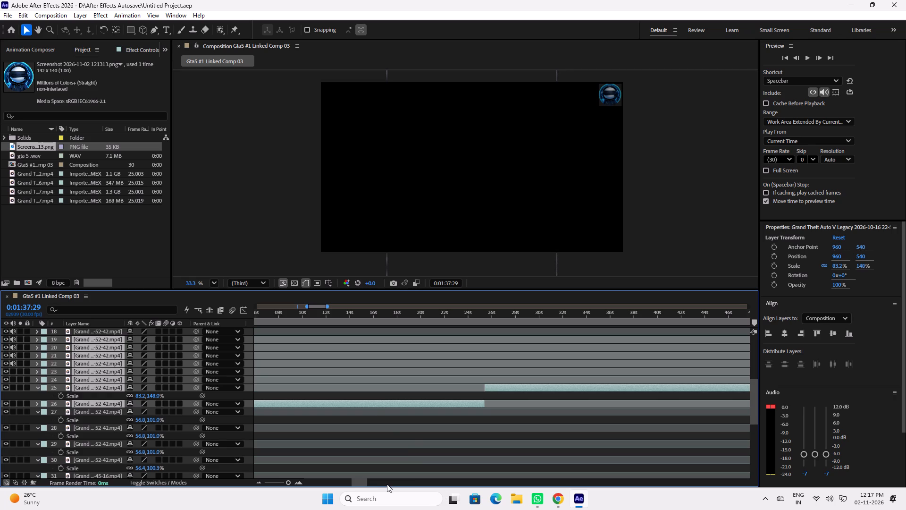
left_click_drag(360, 481, 345, 482)
left_click_drag(60, 404, 97, 370)
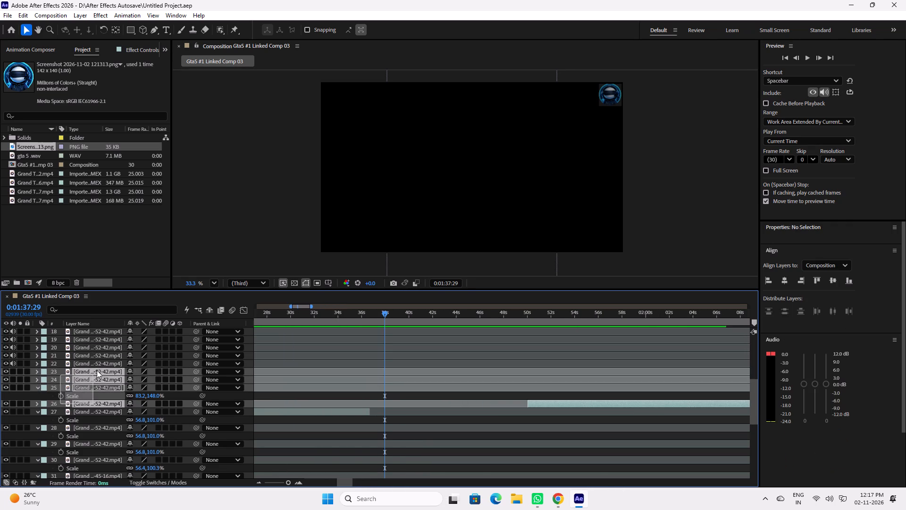
left_click_drag(97, 370, 121, 357)
scroll(255, 407, "down", 2)
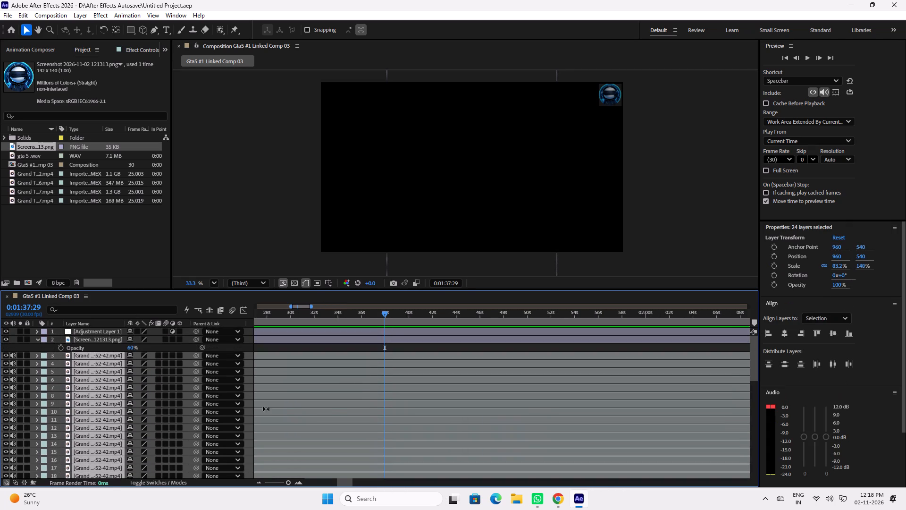
scroll(266, 409, "down", 4)
left_click_drag(548, 405, 500, 405)
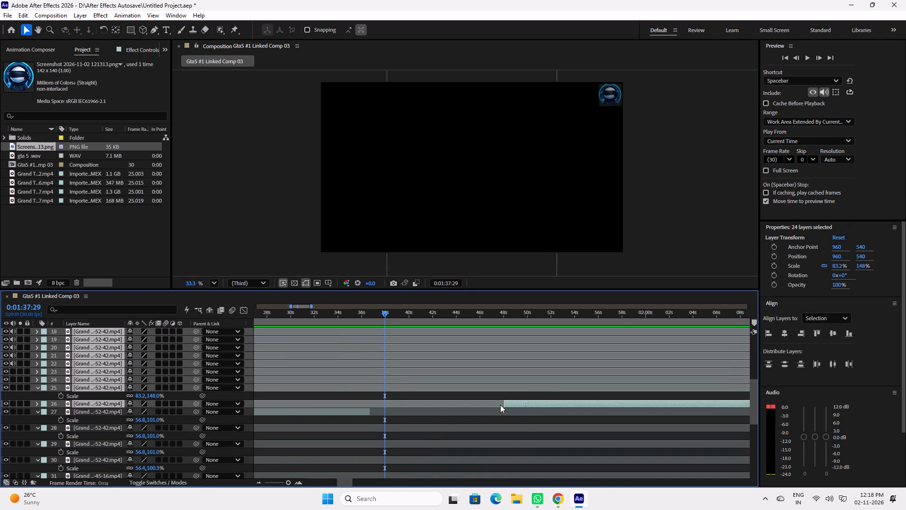
left_click_drag(500, 405, 392, 404)
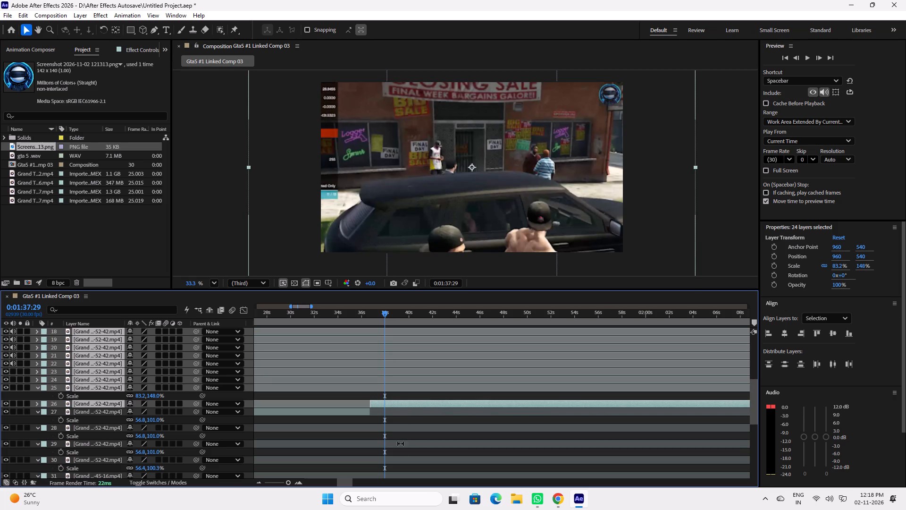
Examine the moved layer 26 clip up to 0:01:49:21 and show its scale property.
left_click(290, 482)
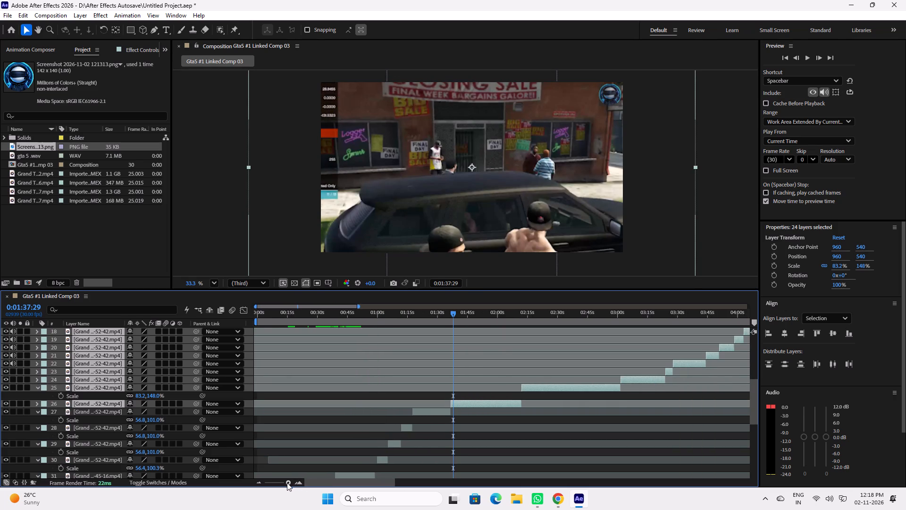
left_click(555, 418)
left_click_drag(461, 312, 454, 313)
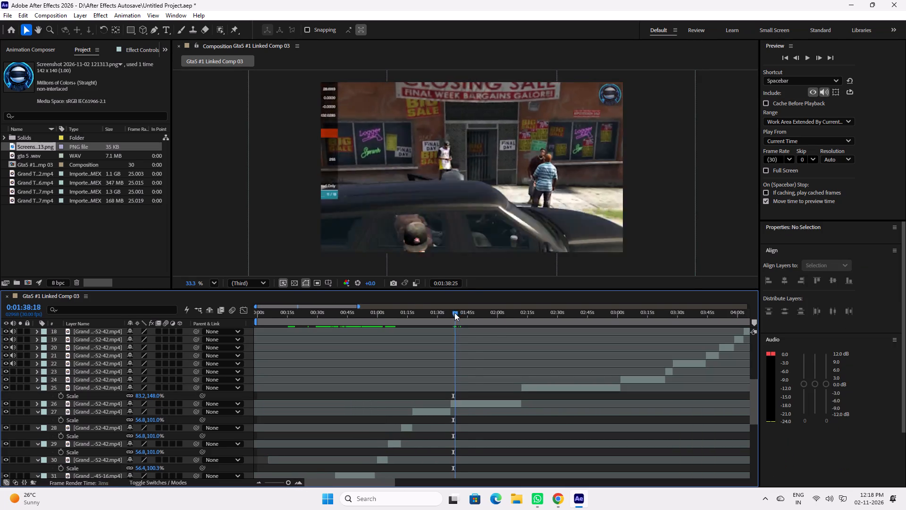
left_click_drag(454, 313, 478, 316)
left_click(490, 406)
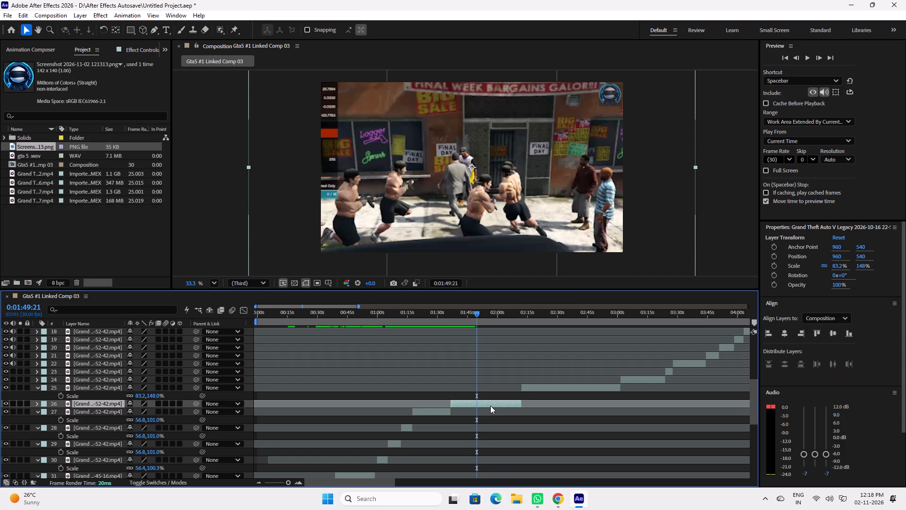
key("s")
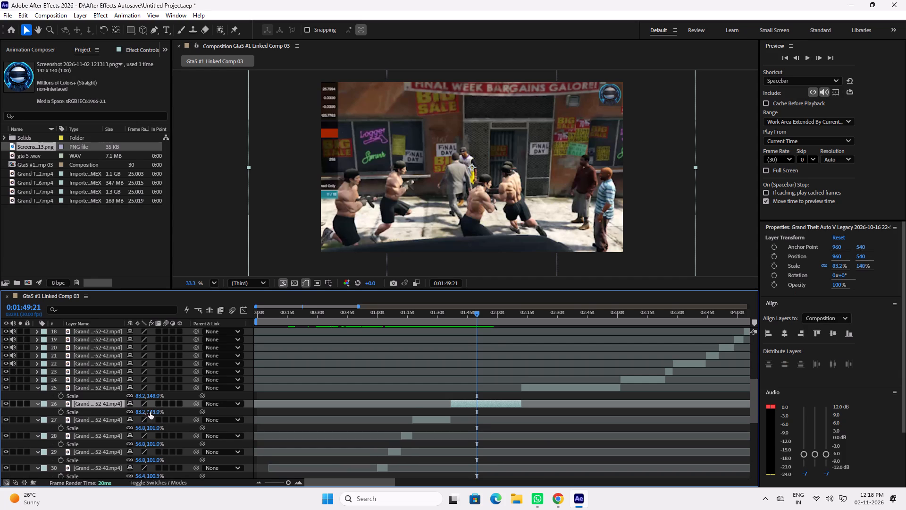
Go to 0:03:25:14 and set the layer 23 clip's scale to 56.2, 100.0%.
left_click_drag(543, 314, 618, 319)
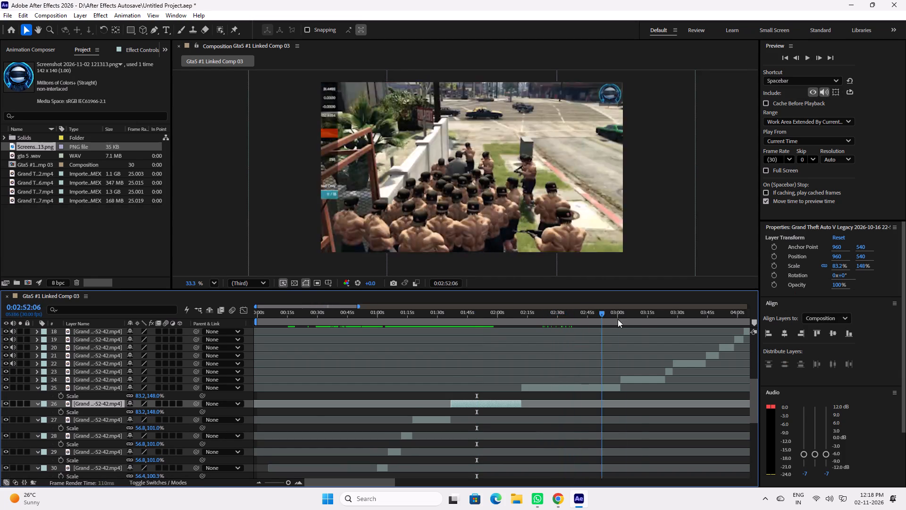
left_click_drag(618, 319, 668, 322)
left_click(671, 374)
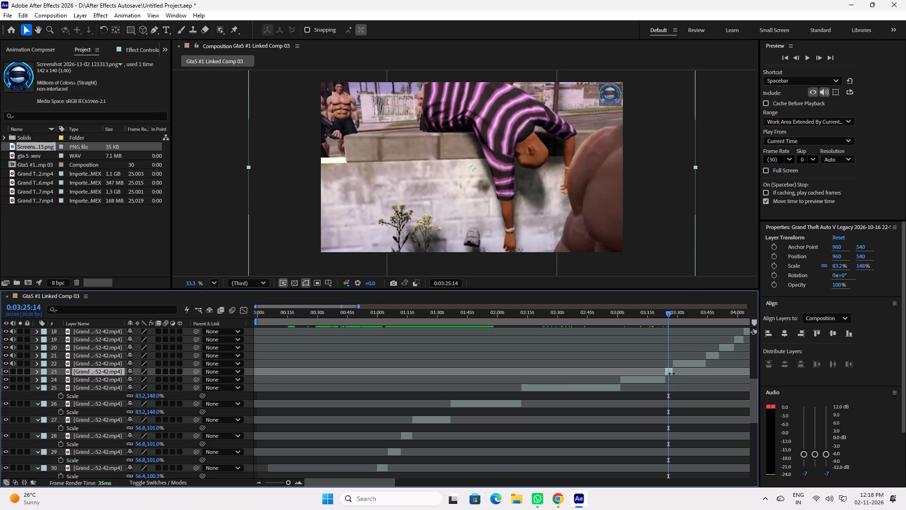
key("s")
left_click(156, 379)
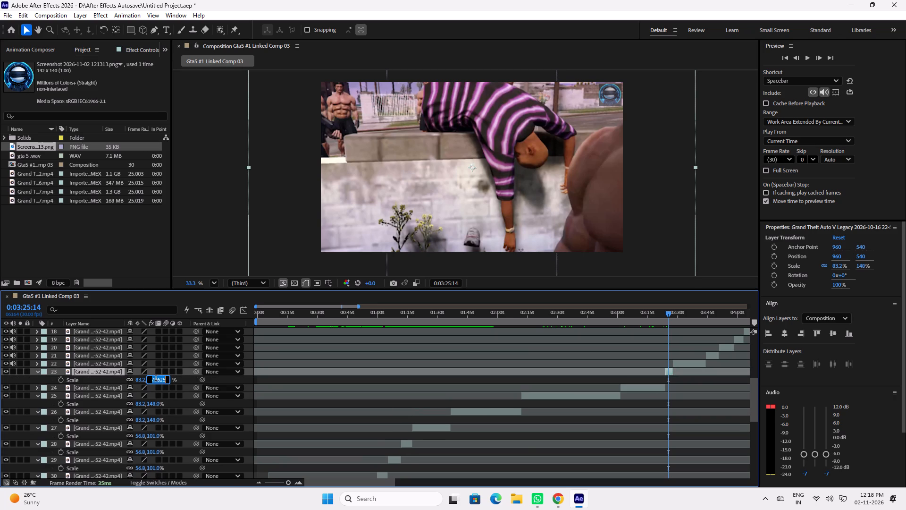
type("100")
key("Return")
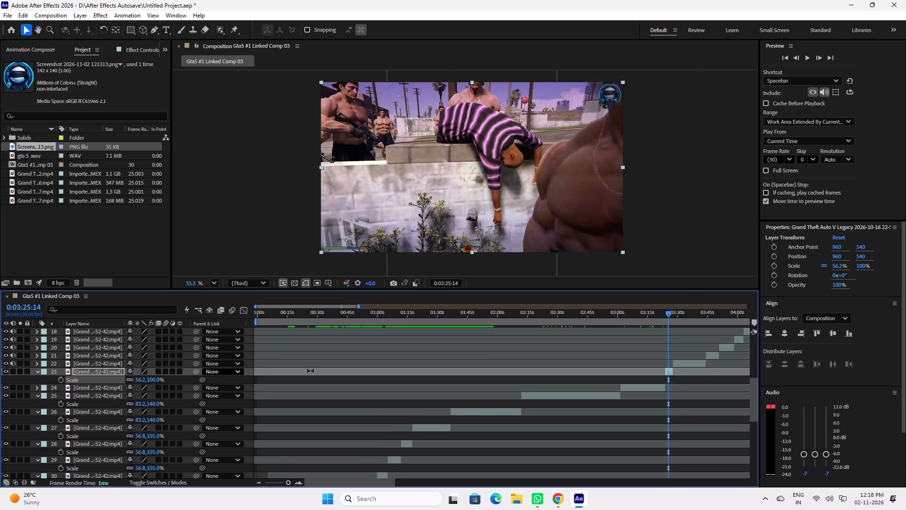
Play back the rescaled layer 23 clip and the clips following it up to 0:03:57:20, and save the project.
left_click_drag(660, 315, 680, 315)
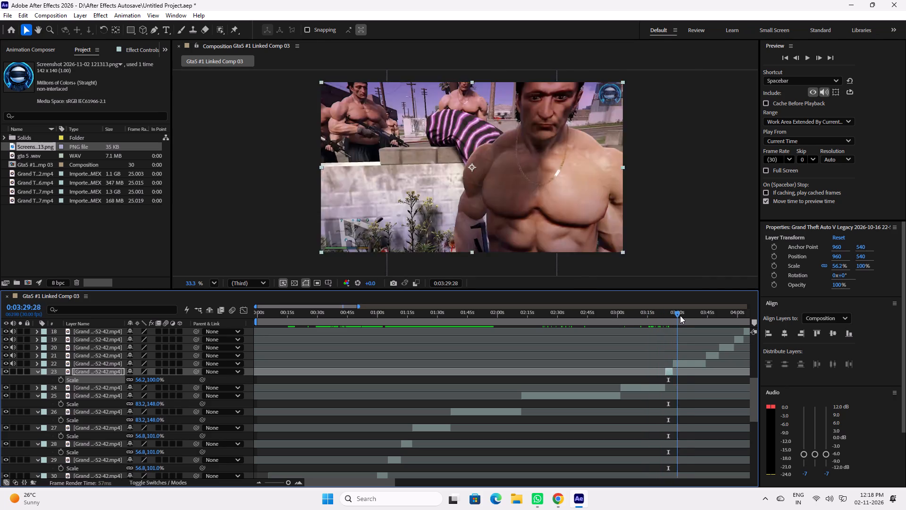
left_click_drag(680, 315, 667, 318)
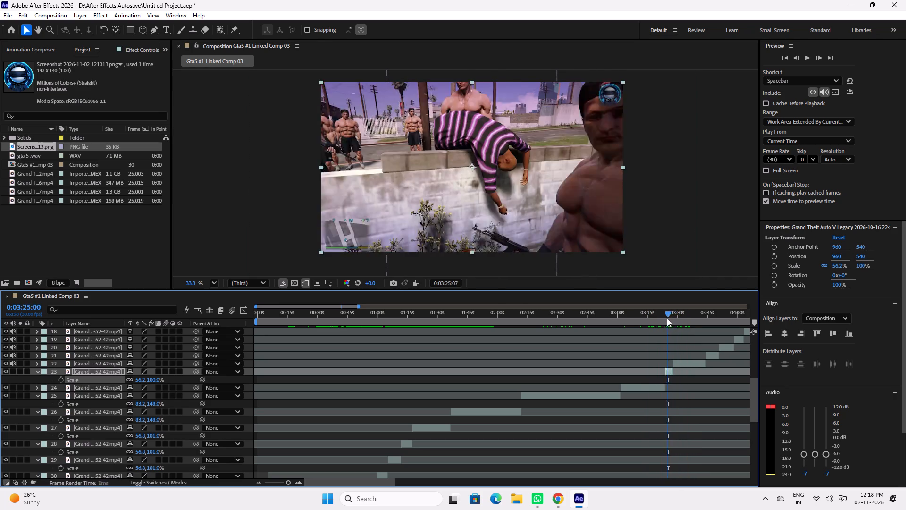
left_click_drag(667, 318, 667, 319)
key("space")
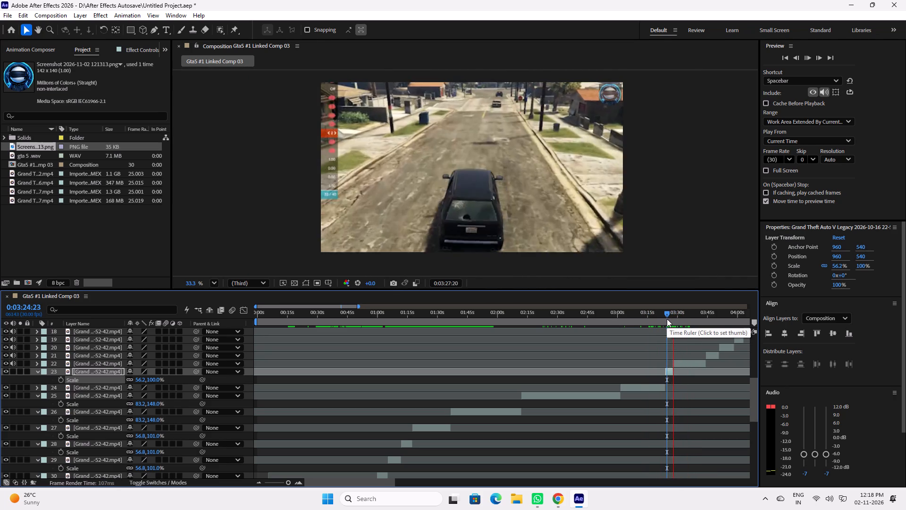
key("space")
key("space")
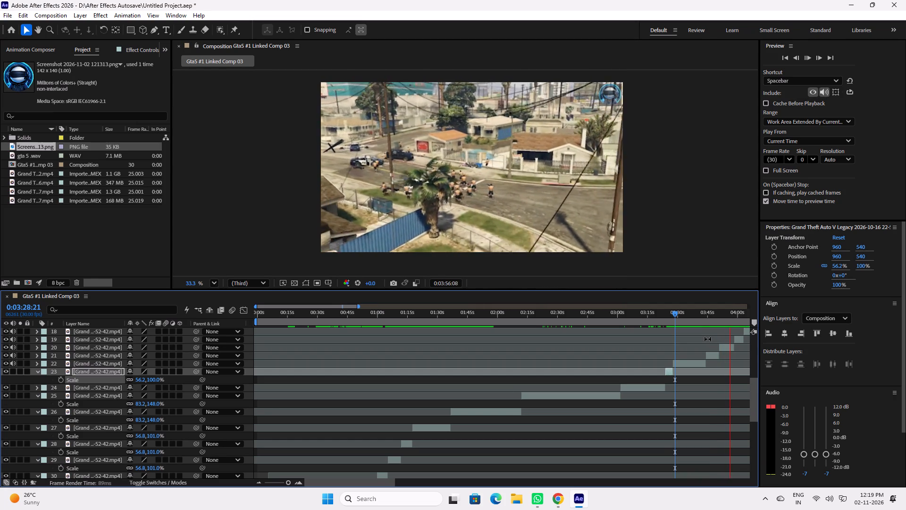
key("space")
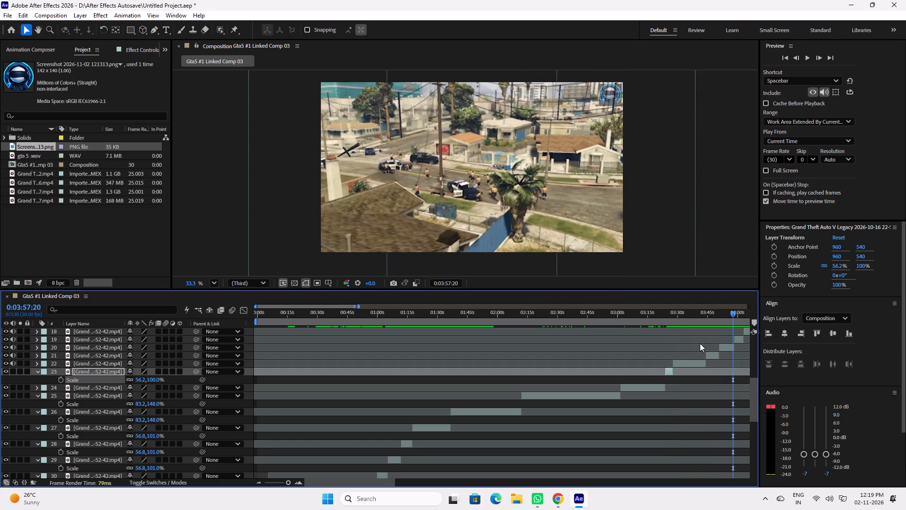
key("ctrl+s")
Play on from 0:03:57:20 and review the frames of the layer 24 to 19 clips between 0:03:15:10 and 0:04:01:17.
key("space")
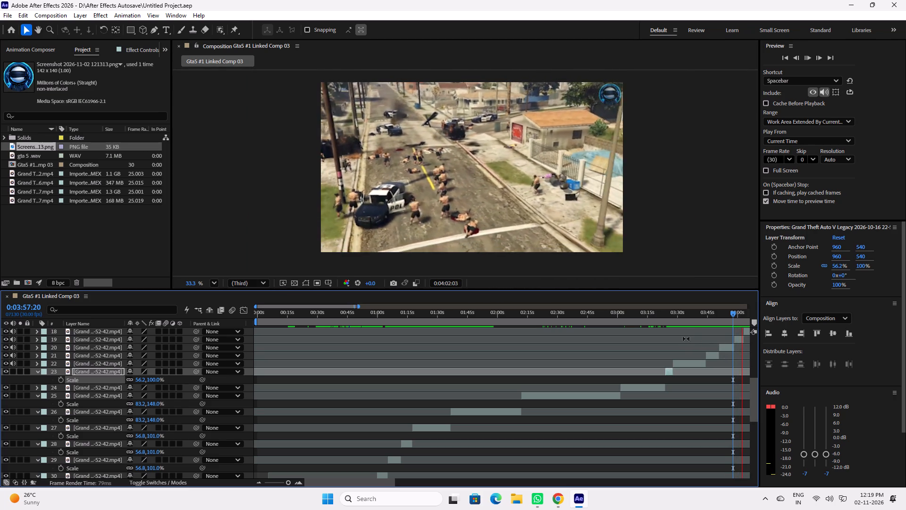
left_click_drag(668, 317, 649, 317)
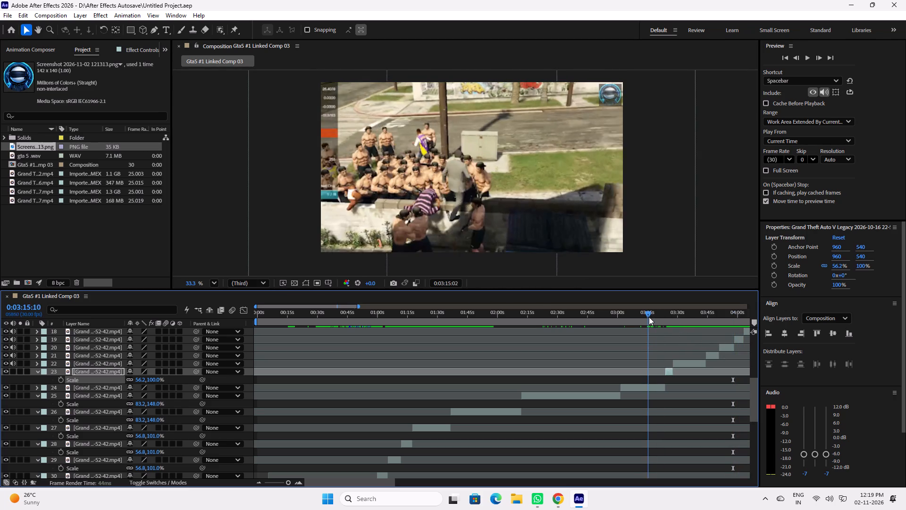
left_click_drag(649, 317, 684, 315)
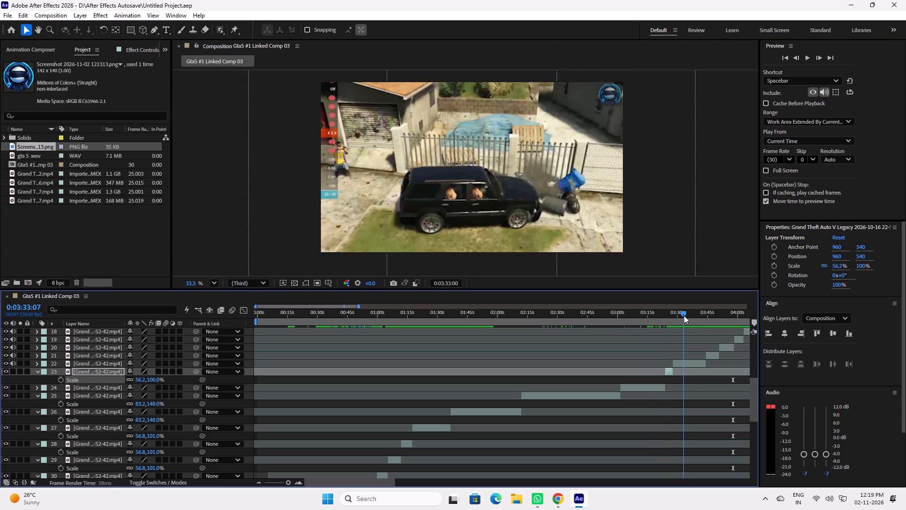
left_click_drag(684, 315, 705, 314)
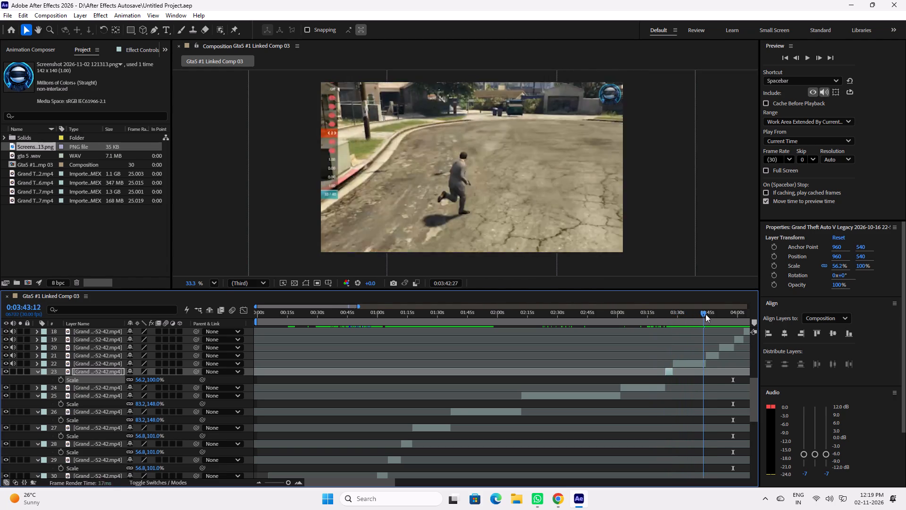
left_click_drag(705, 314, 721, 312)
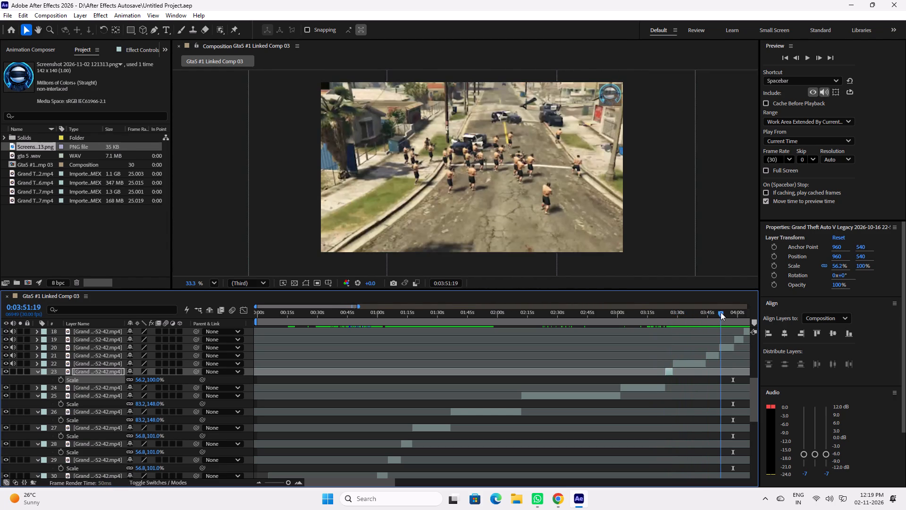
left_click_drag(721, 312, 740, 313)
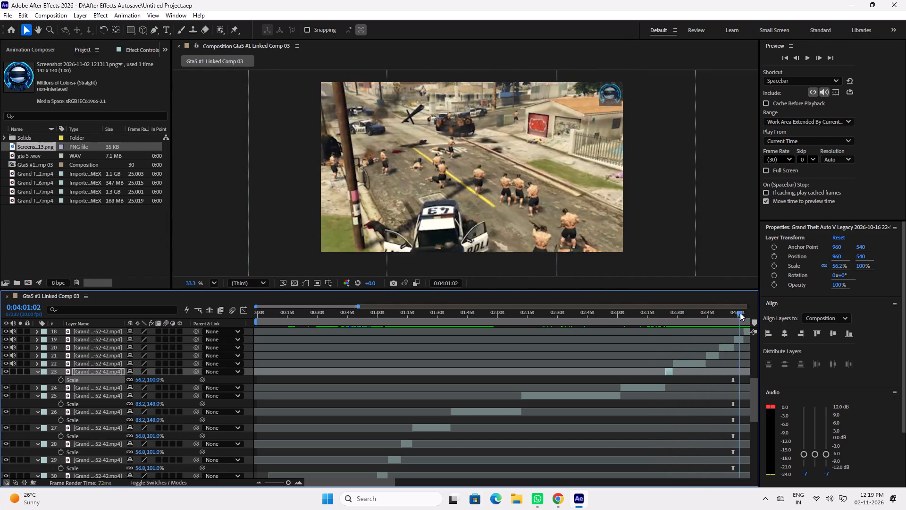
left_click_drag(740, 313, 740, 313)
Examine the frames of the clips on layers 18 to 6, from 0:04:01:17 up to 0:06:13:24.
left_click_drag(380, 484, 412, 484)
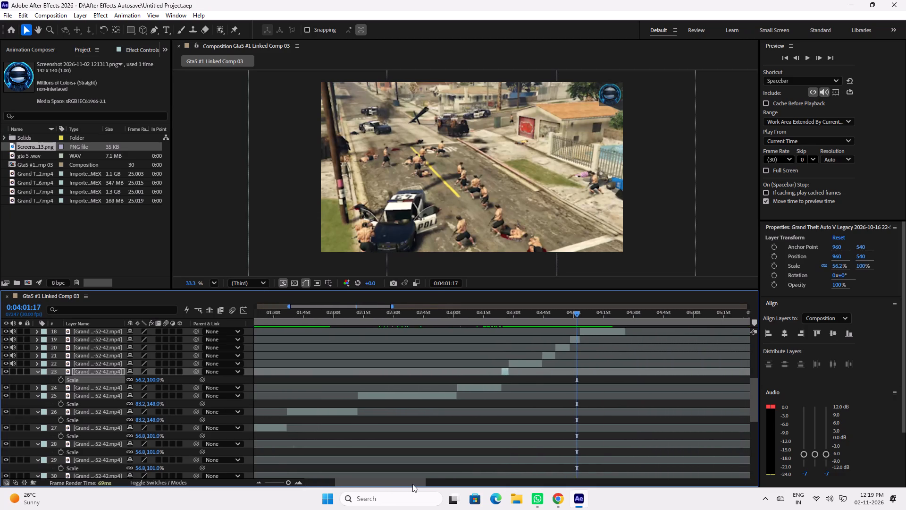
left_click_drag(412, 484, 442, 487)
scroll(469, 387, "up", 4)
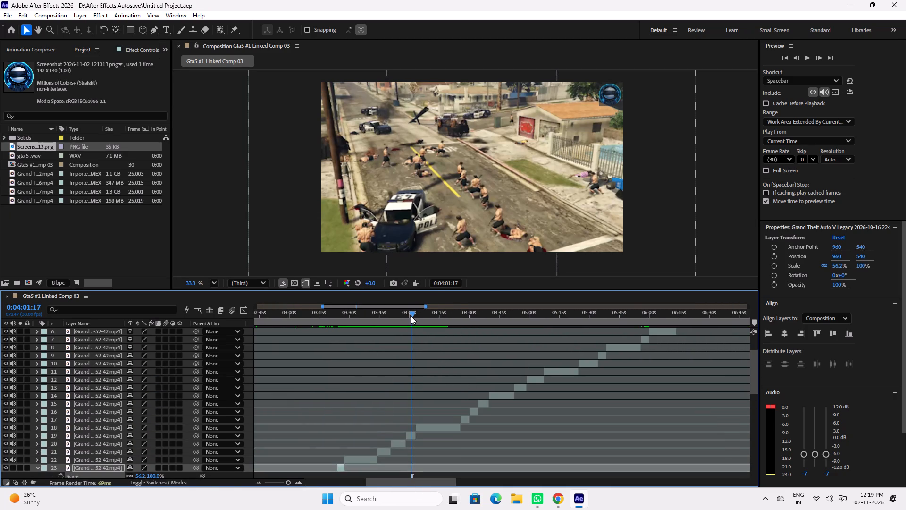
left_click_drag(411, 315, 426, 315)
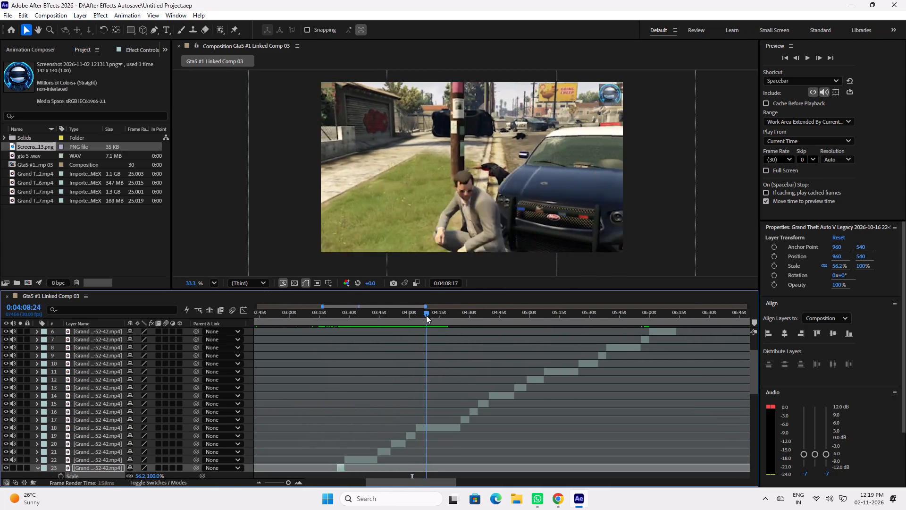
left_click_drag(426, 315, 442, 317)
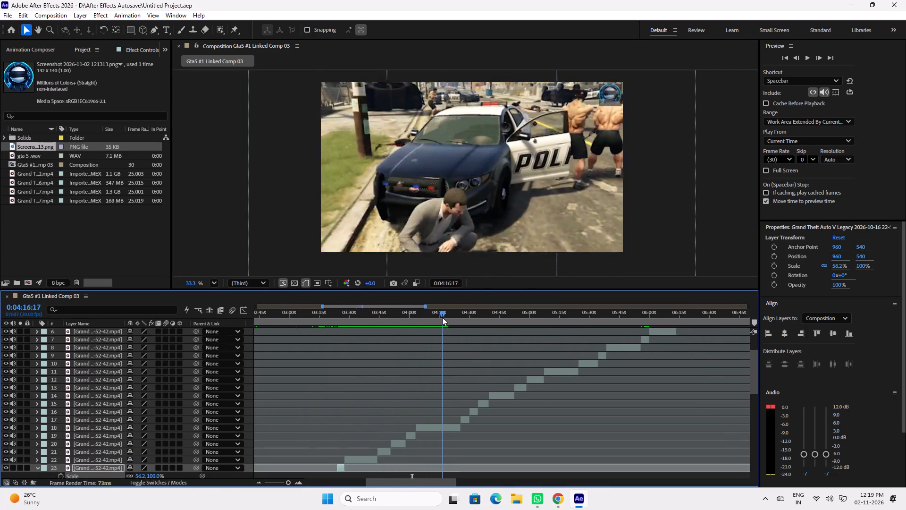
left_click_drag(442, 317, 473, 317)
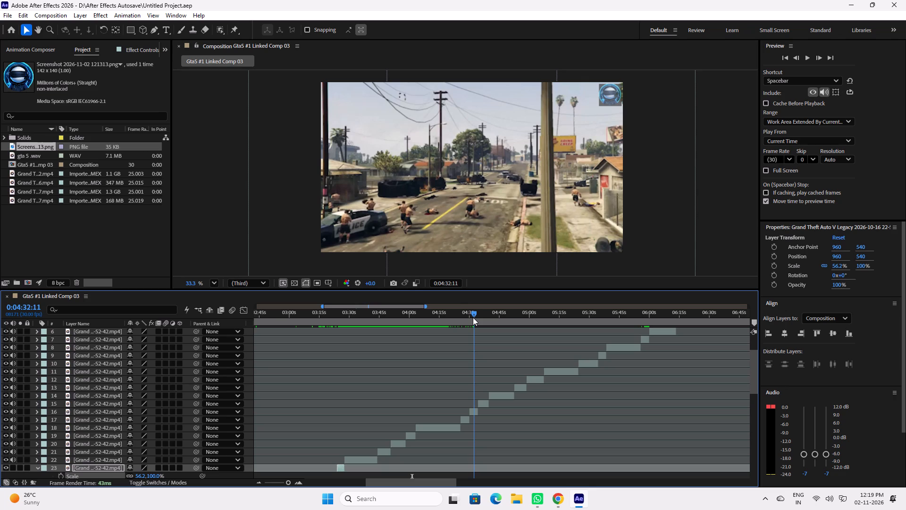
left_click_drag(473, 317, 478, 317)
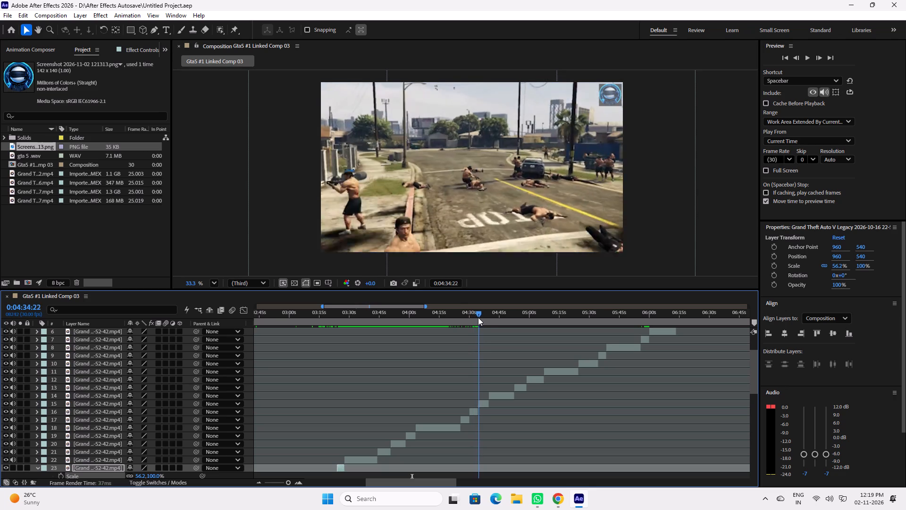
left_click_drag(478, 317, 500, 319)
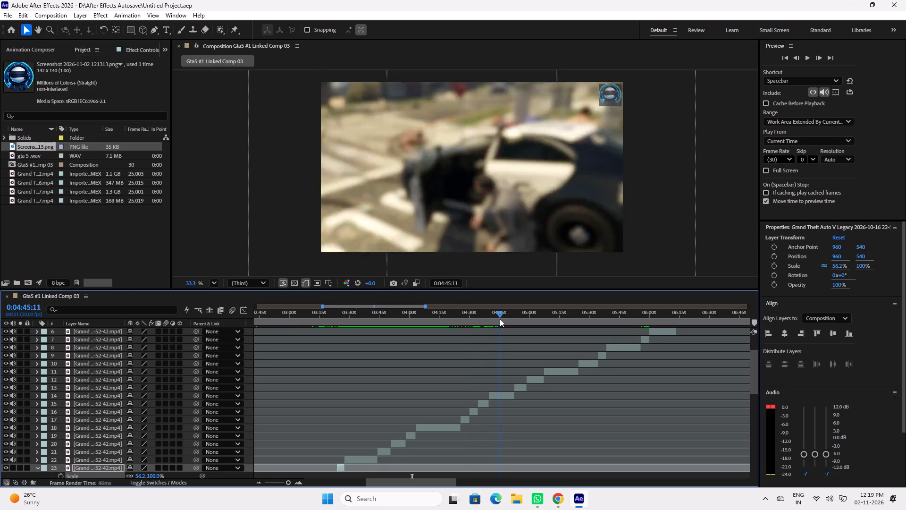
left_click_drag(500, 319, 538, 321)
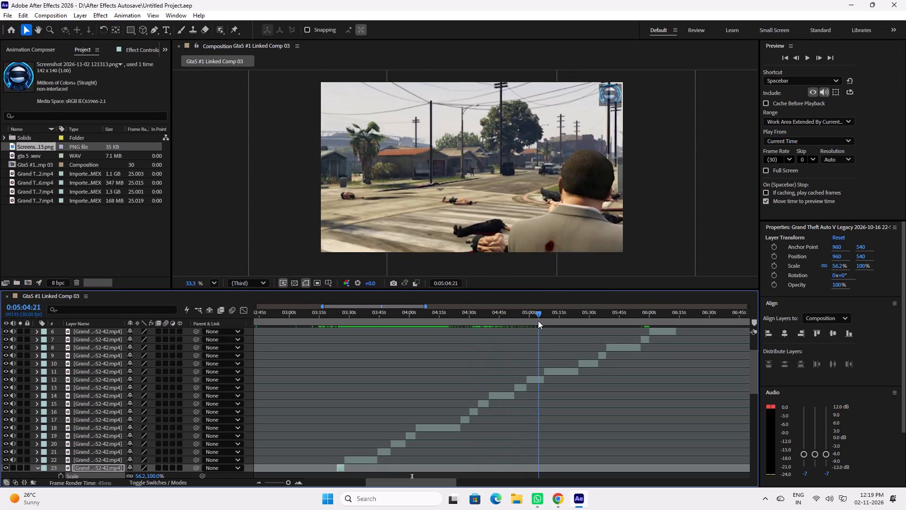
left_click_drag(538, 321, 566, 325)
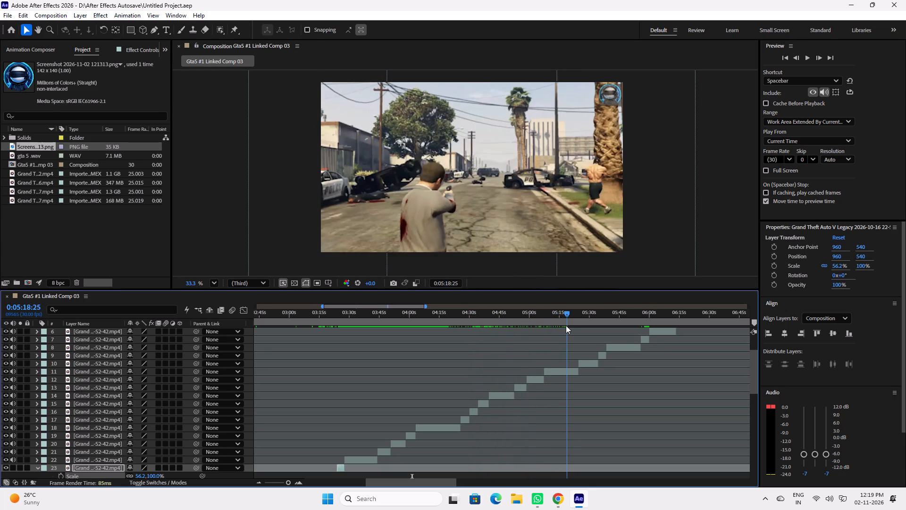
left_click_drag(566, 325, 582, 325)
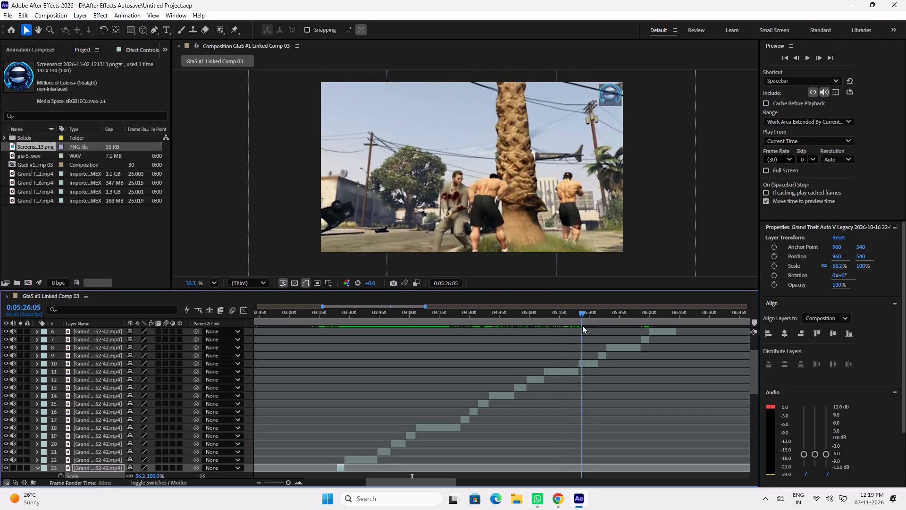
left_click_drag(582, 325, 608, 328)
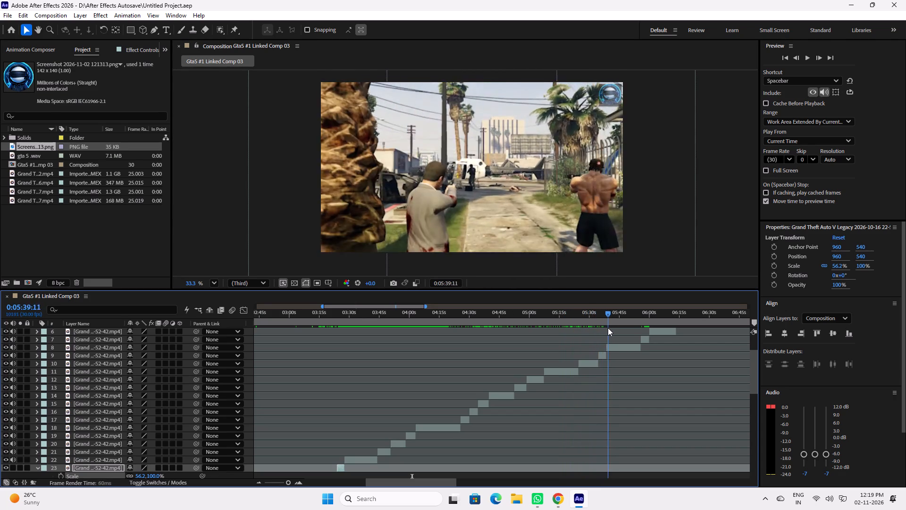
left_click_drag(608, 328, 660, 333)
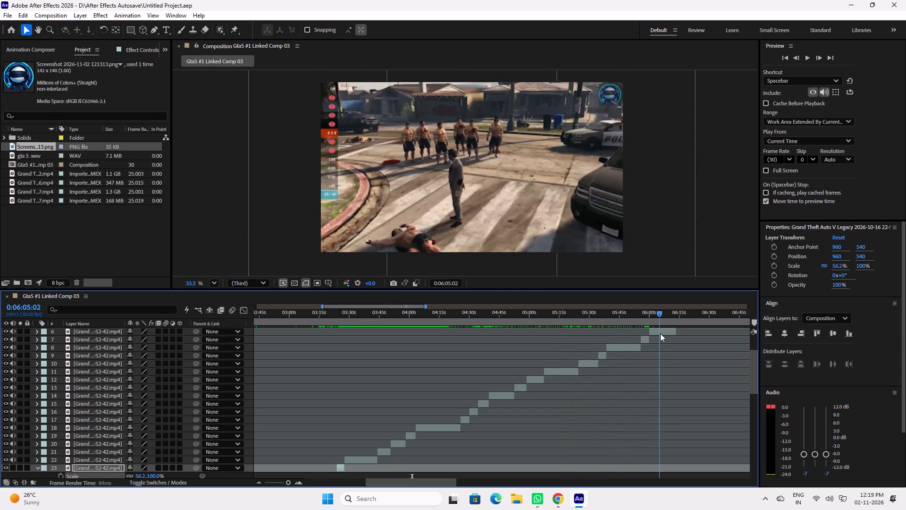
left_click_drag(660, 333, 676, 336)
Examine the last clips on layers 5 to 3 up to 0:08:12:03, rechecking from 0:05:56:00 on the way.
scroll(681, 346, "up", 2)
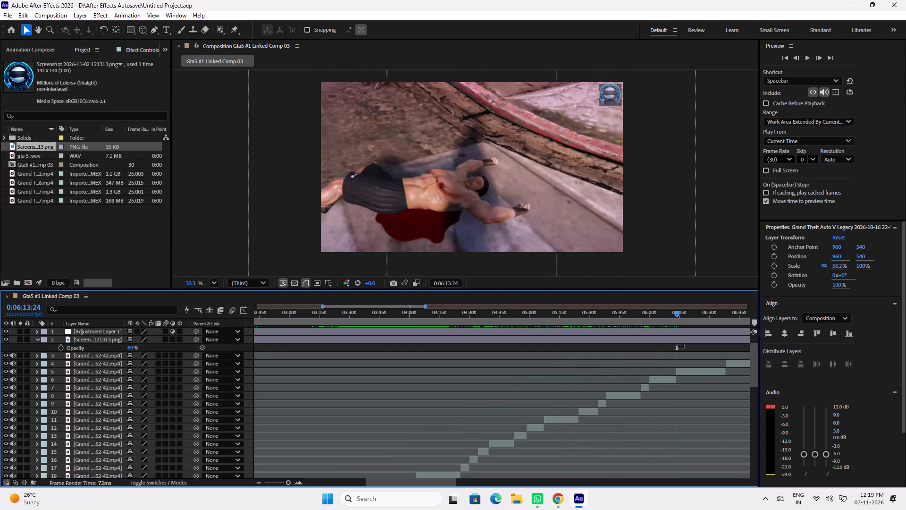
scroll(681, 346, "up", 2)
left_click_drag(686, 318, 725, 321)
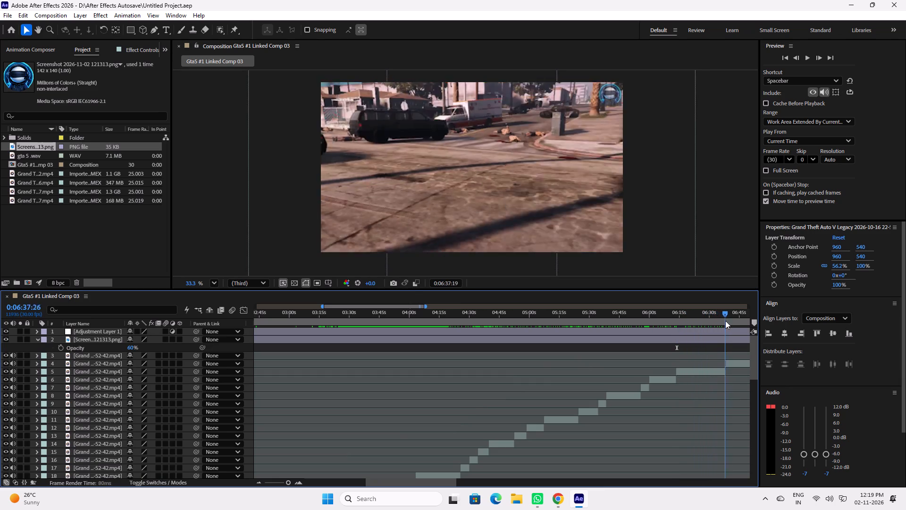
left_click_drag(725, 321, 738, 323)
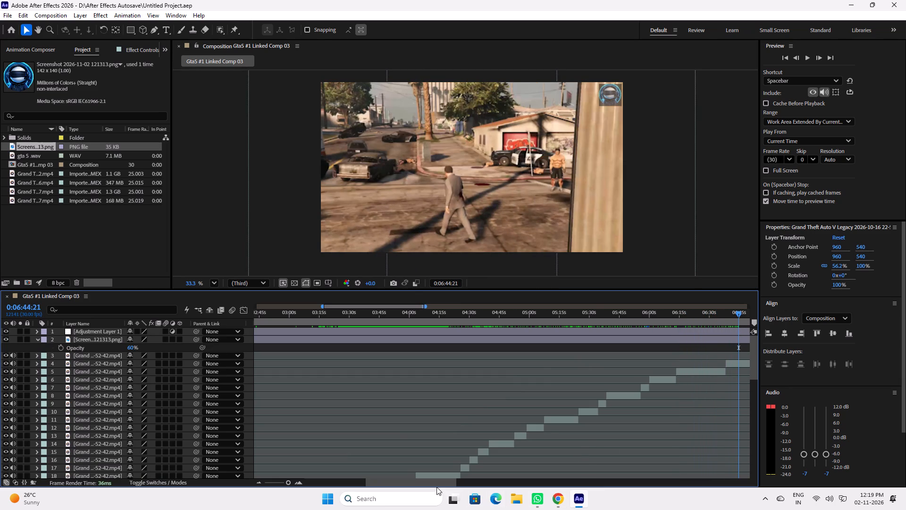
left_click_drag(437, 487, 448, 486)
left_click_drag(446, 481, 487, 484)
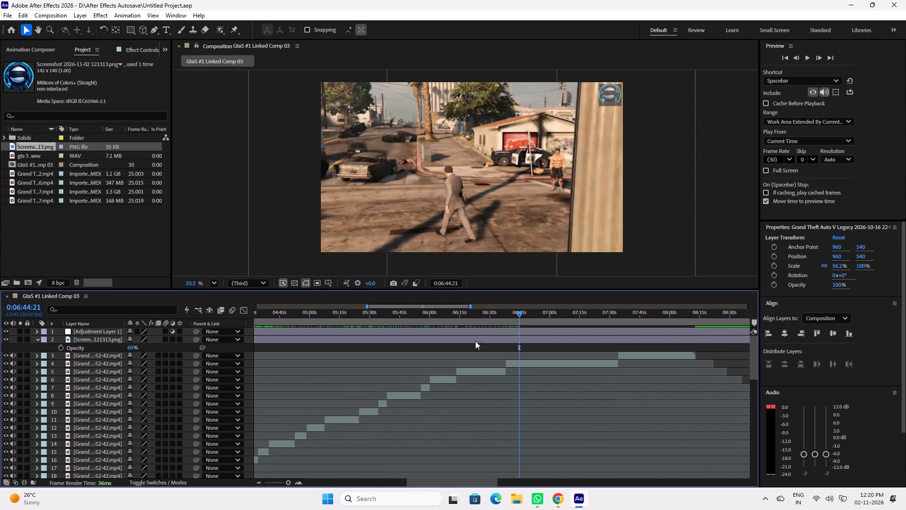
left_click_drag(436, 315, 424, 320)
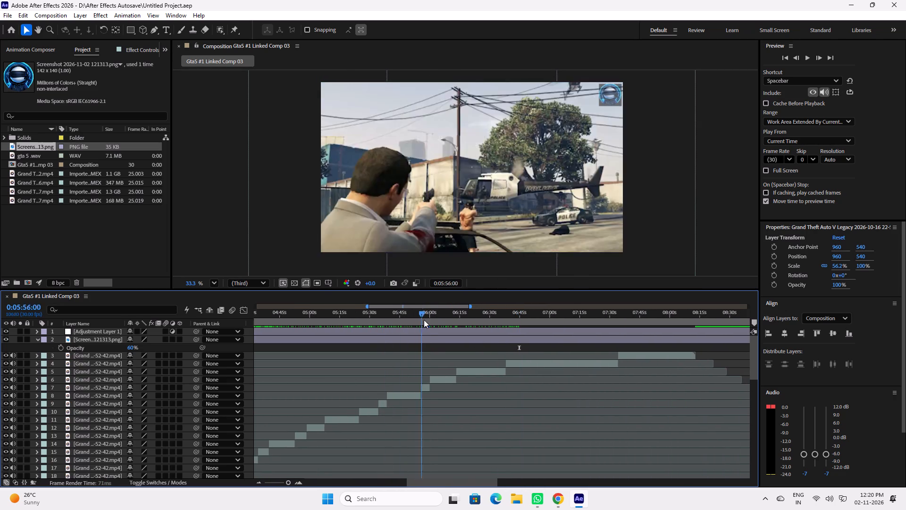
left_click_drag(424, 320, 452, 325)
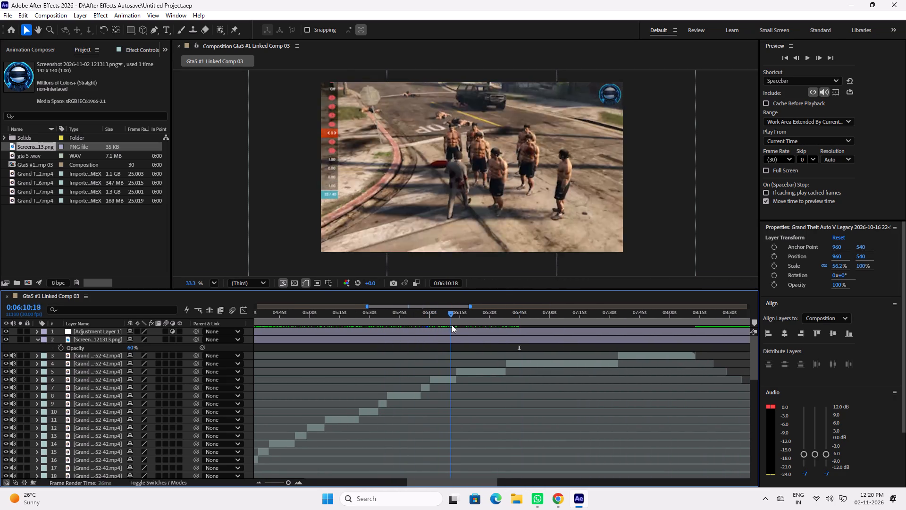
left_click_drag(452, 325, 521, 328)
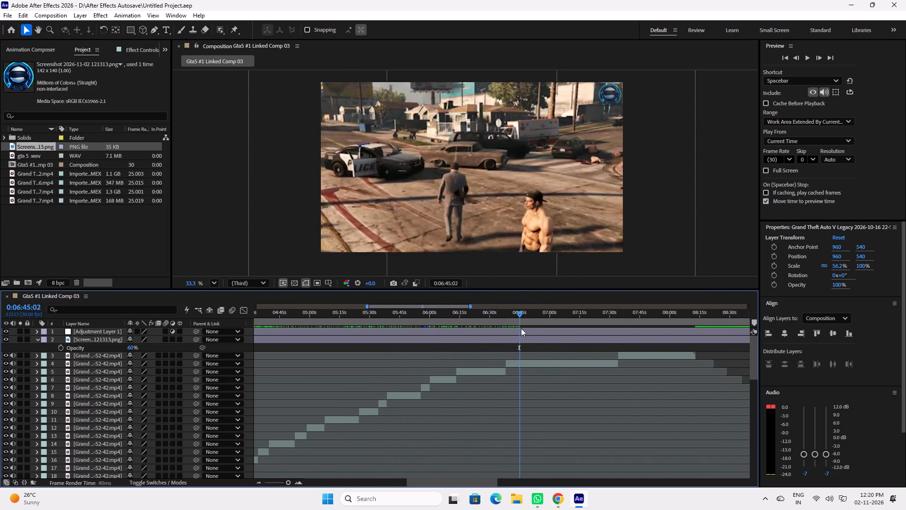
left_click_drag(521, 328, 581, 336)
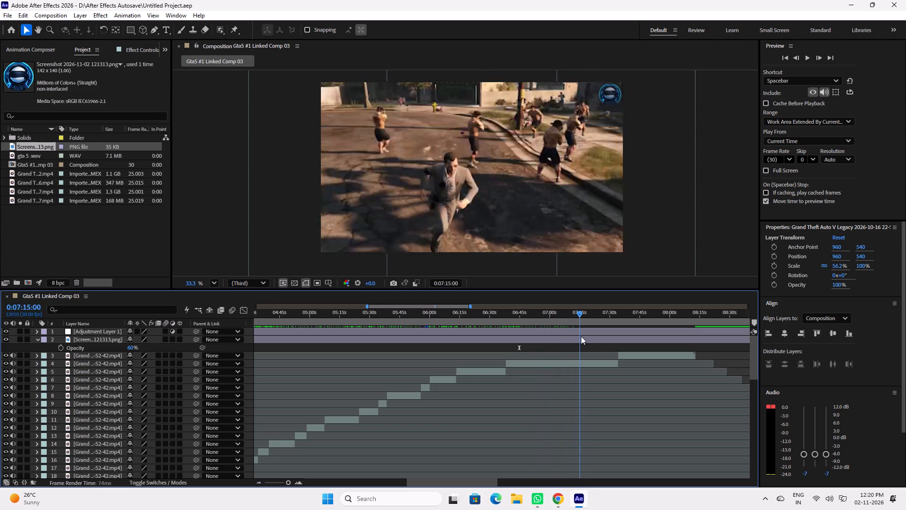
left_click_drag(581, 336, 638, 346)
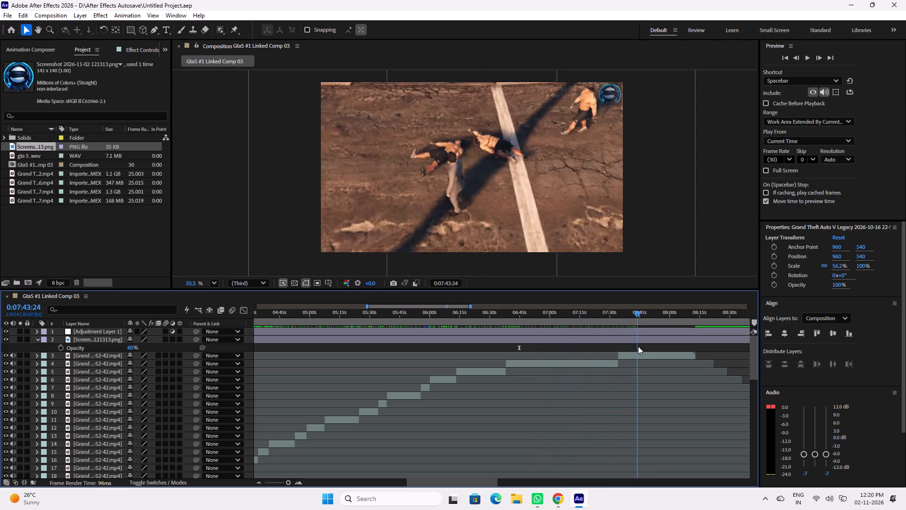
left_click_drag(638, 346, 694, 359)
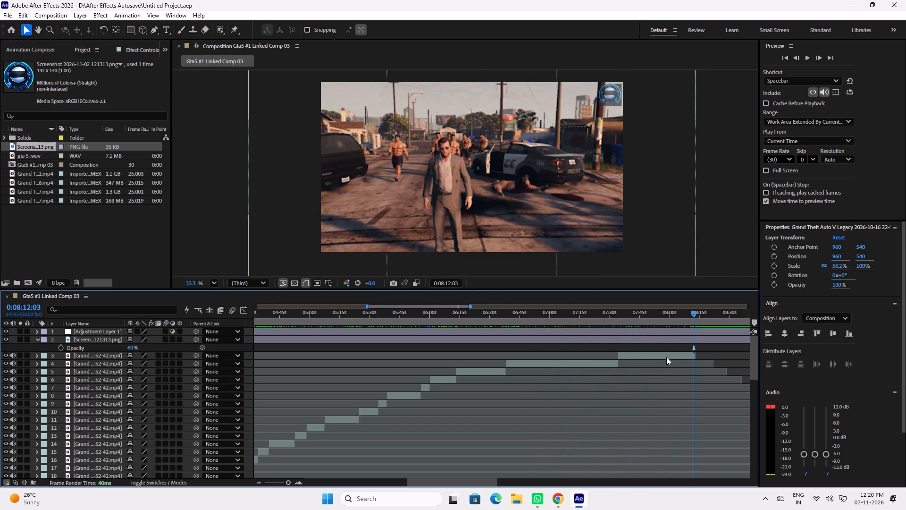
Show the layer 3 clip's scale property and set it to 56.8, 101.0%.
left_click(661, 356)
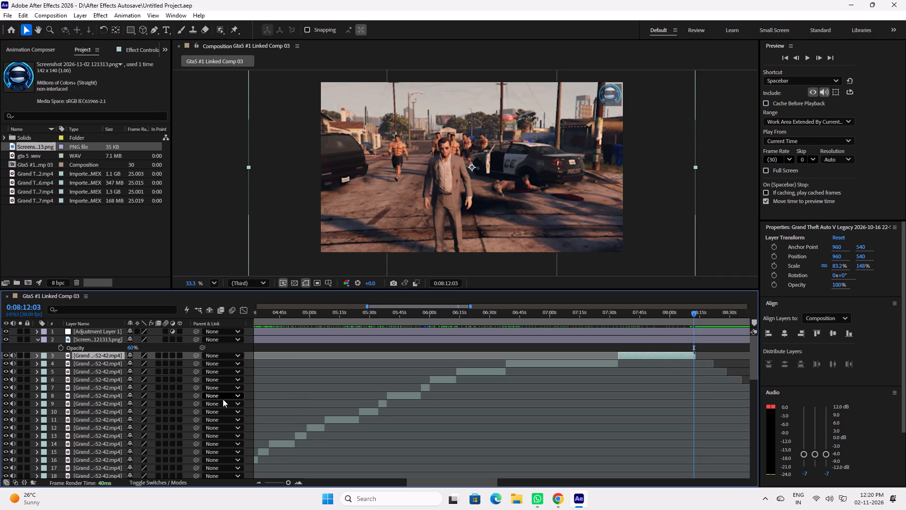
key("s")
left_click(153, 362)
type("101")
key("Return")
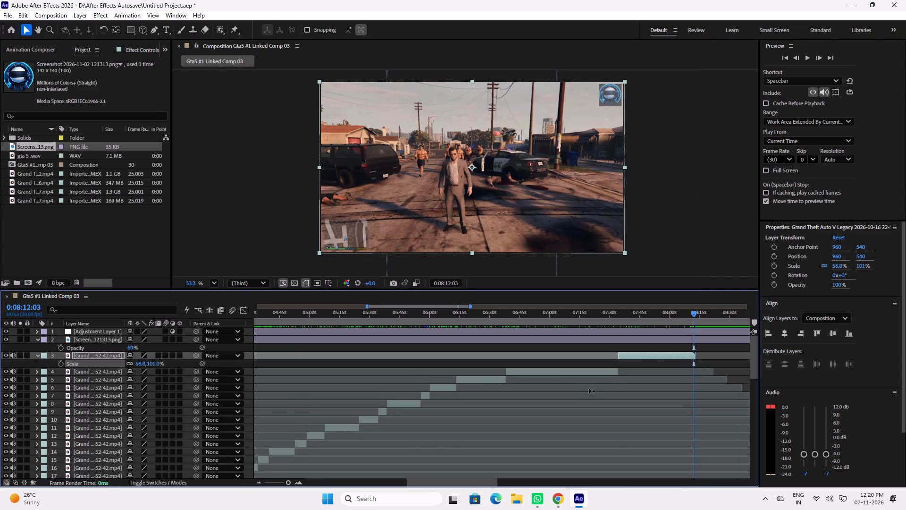
Go to 0:07:13:18 and set the layer 4 clip's scale to 56.8, 101.0%.
left_click(577, 315)
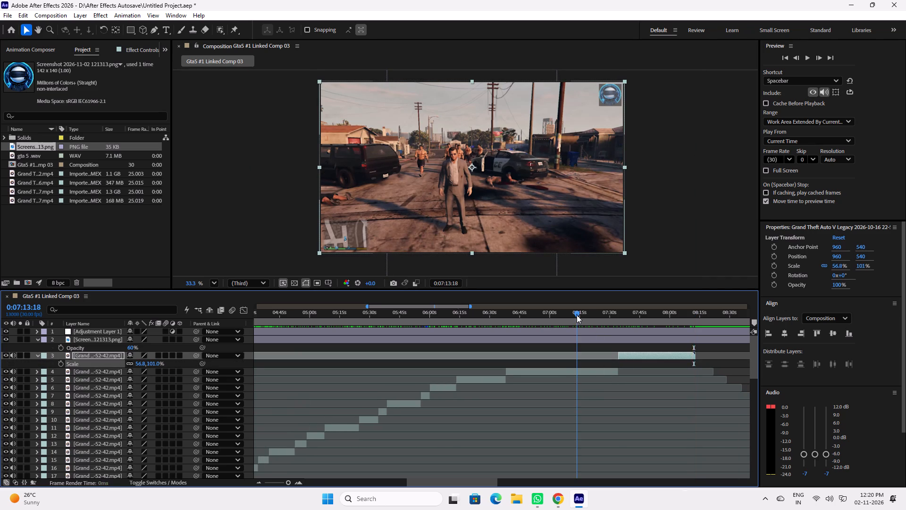
left_click(563, 372)
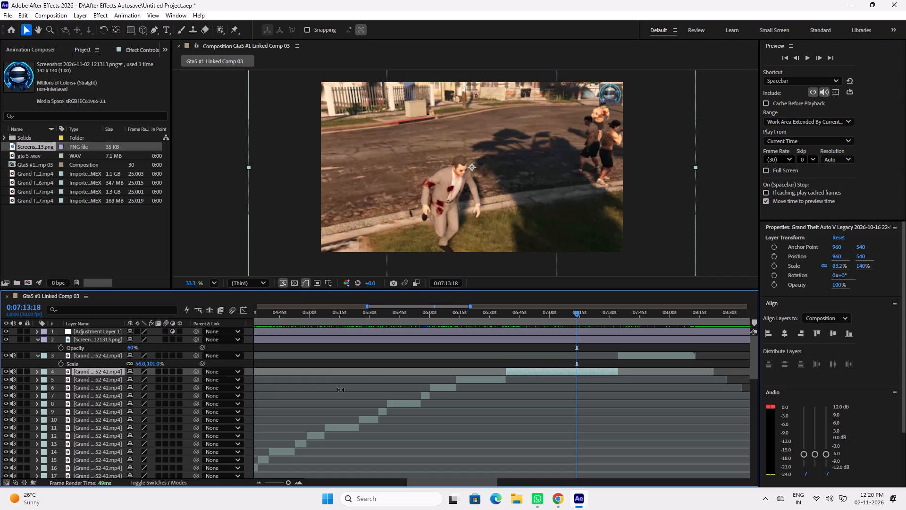
key("s")
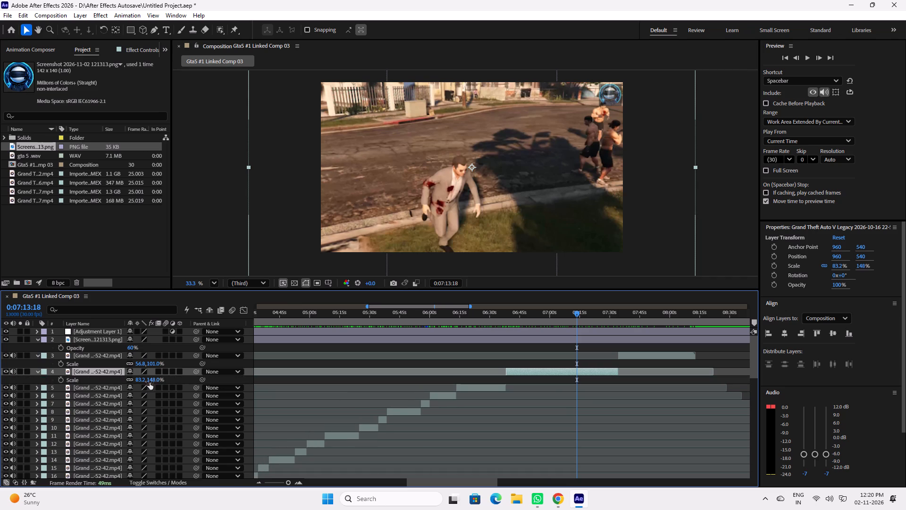
left_click(152, 381)
type("101")
key("Return")
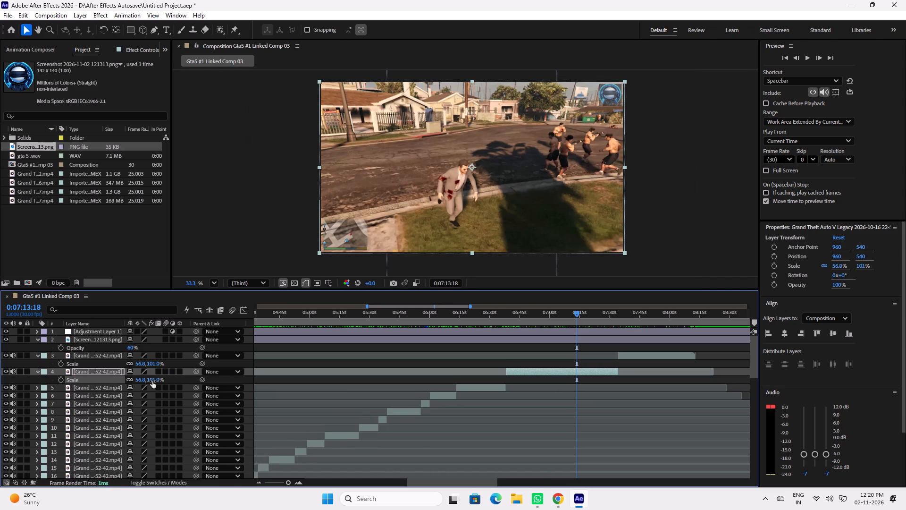
left_click(482, 316)
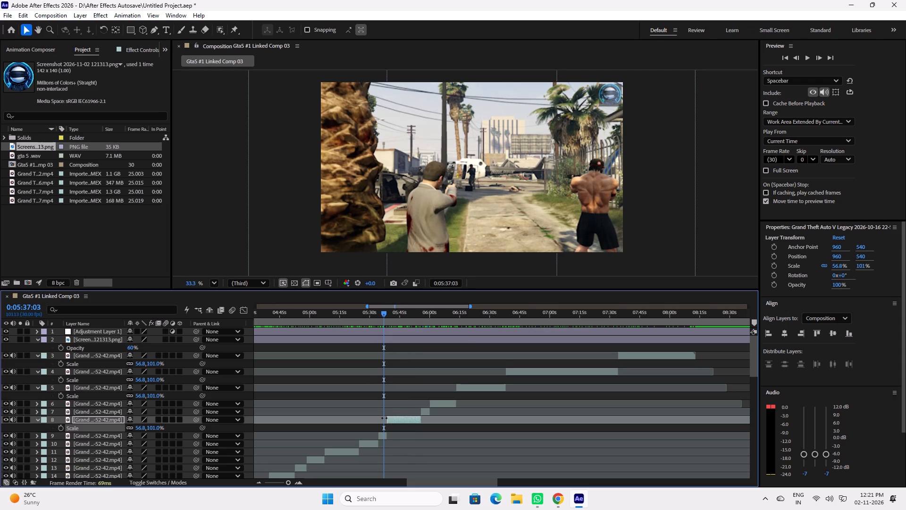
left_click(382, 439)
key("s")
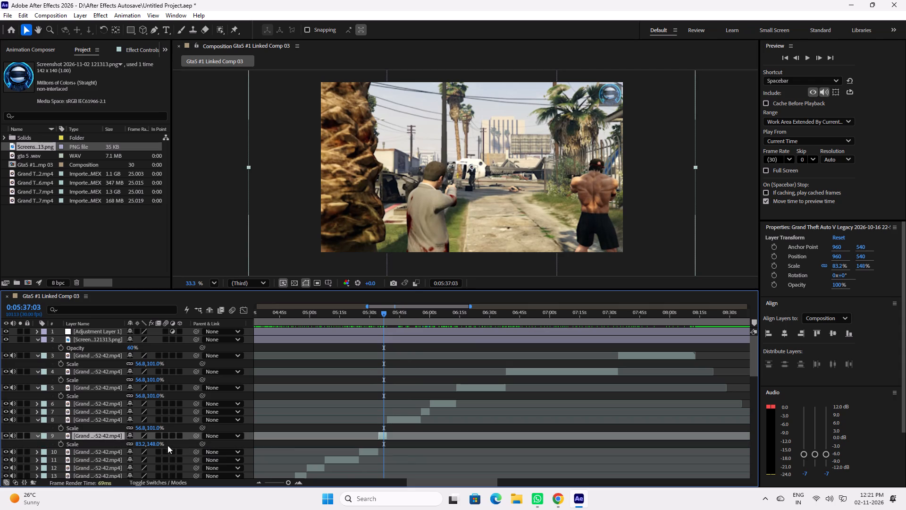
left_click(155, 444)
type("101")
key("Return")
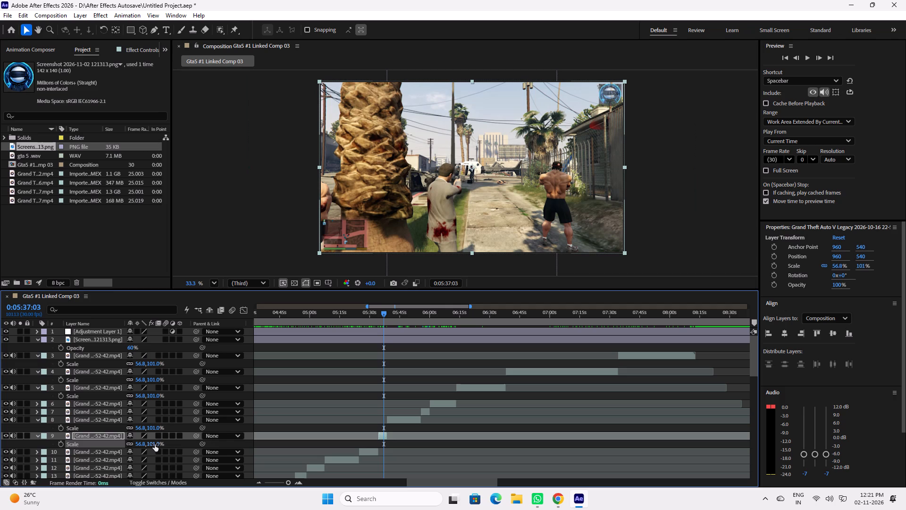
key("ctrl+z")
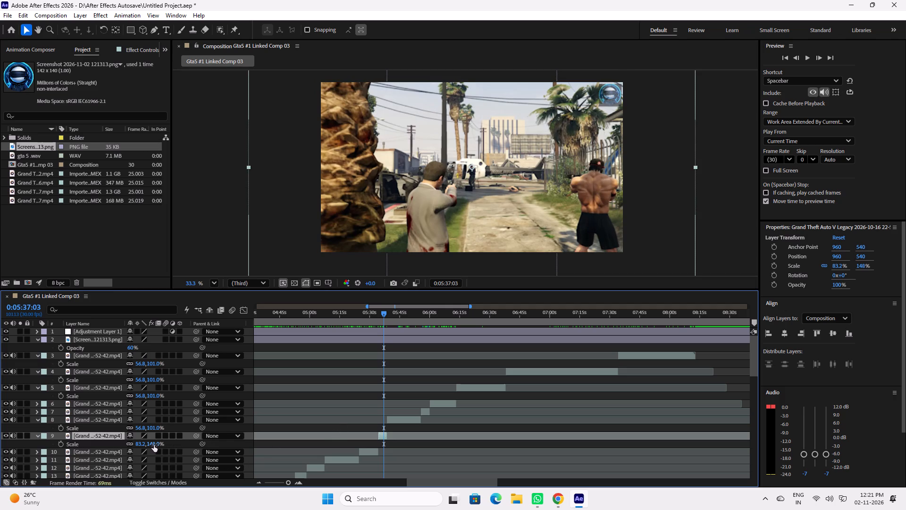
Set the layer 9 clip's scale to 84.3, 150.0%.
left_click(154, 445)
type("10")
key("BackSpace")
type("50")
key("Return")
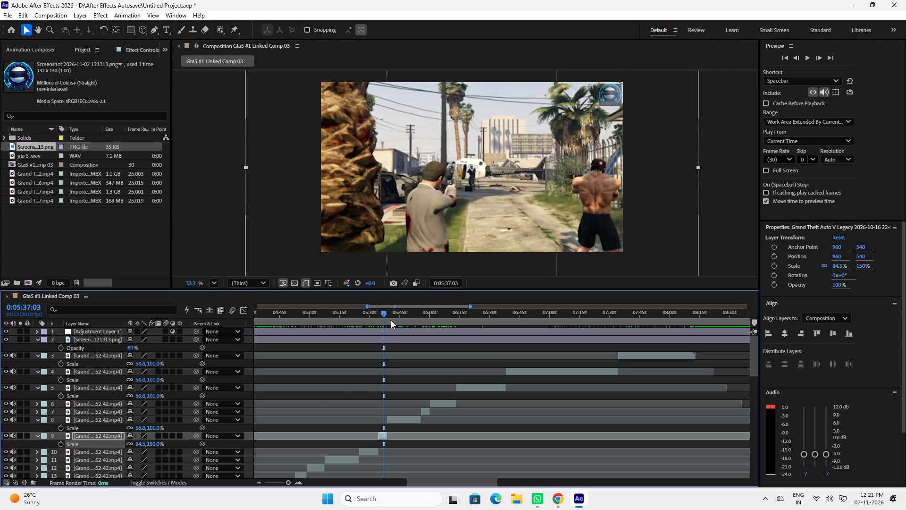
Set the composition's preview resolution to Full.
left_click(254, 285)
left_click(249, 314)
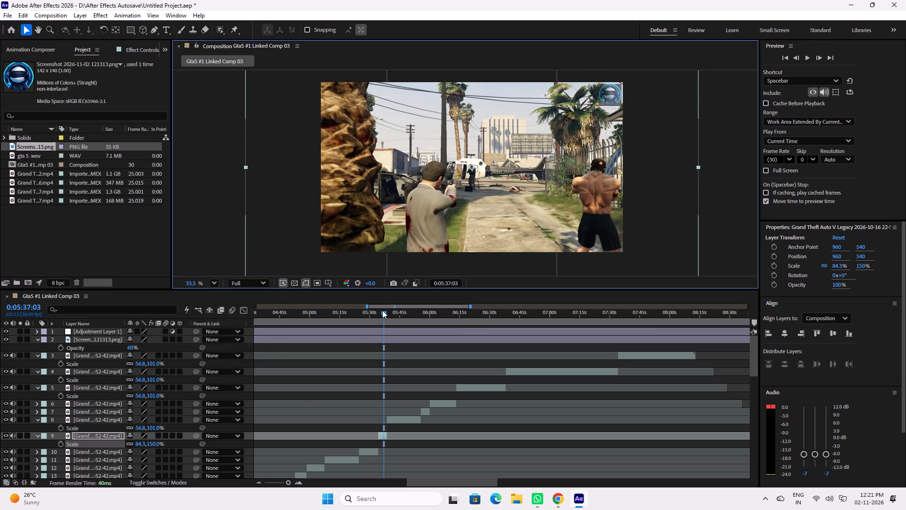
Check the frames from layer 9 into layer 8 up to 0:05:48:06, and set the layer 8 clip's scale to 84.3, 150.0%.
left_click_drag(382, 310, 385, 311)
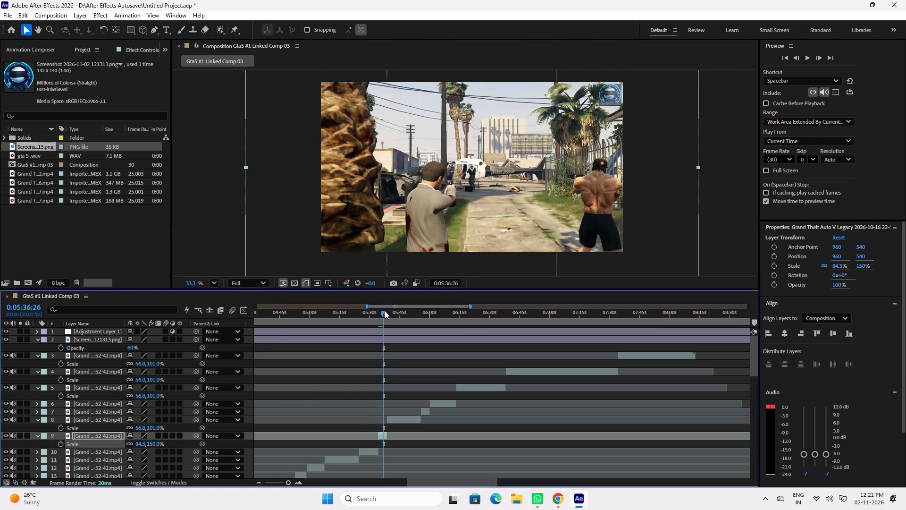
left_click_drag(385, 311, 387, 311)
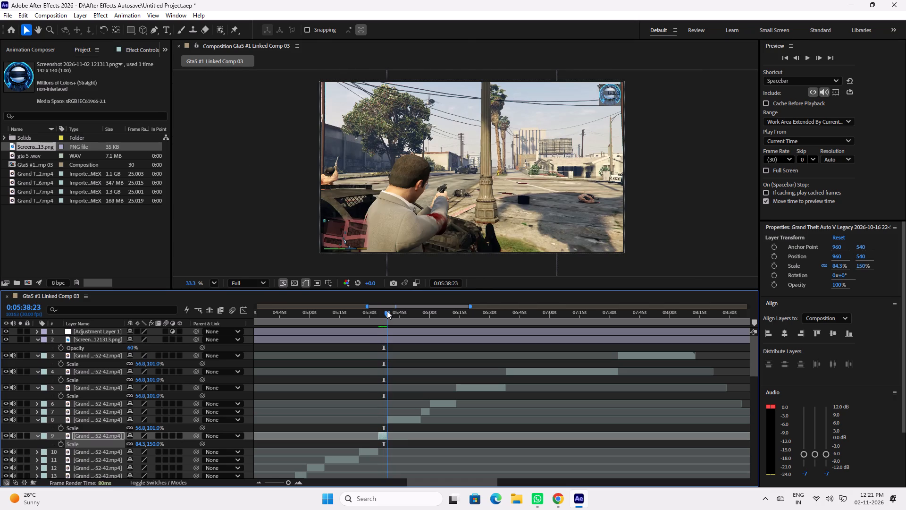
left_click_drag(387, 311, 391, 311)
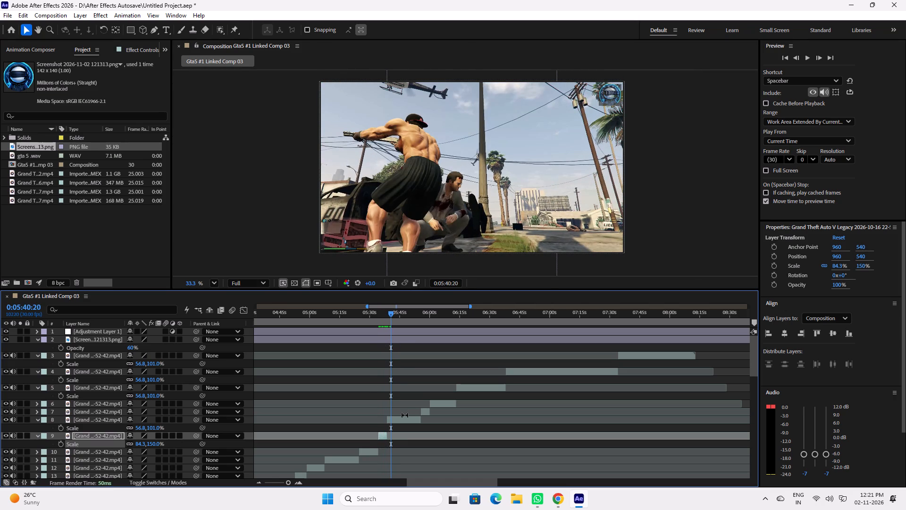
left_click_drag(398, 313, 407, 313)
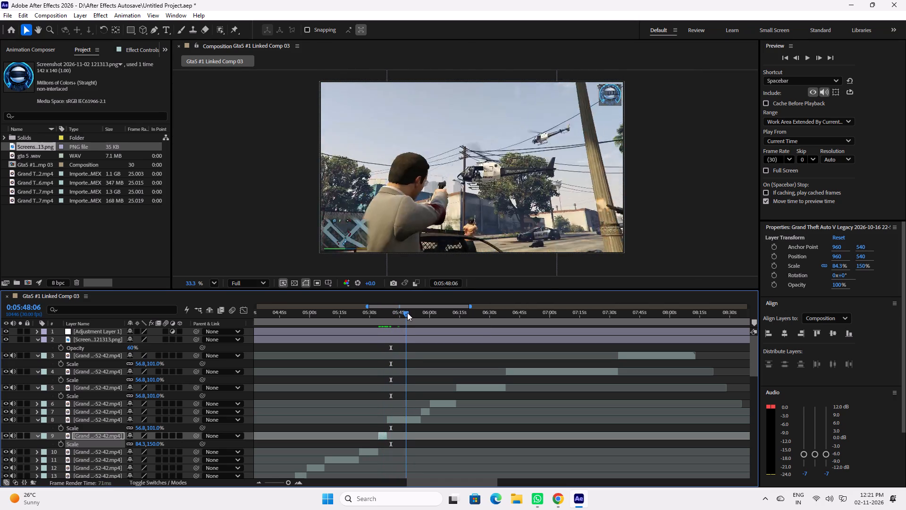
left_click_drag(407, 313, 404, 313)
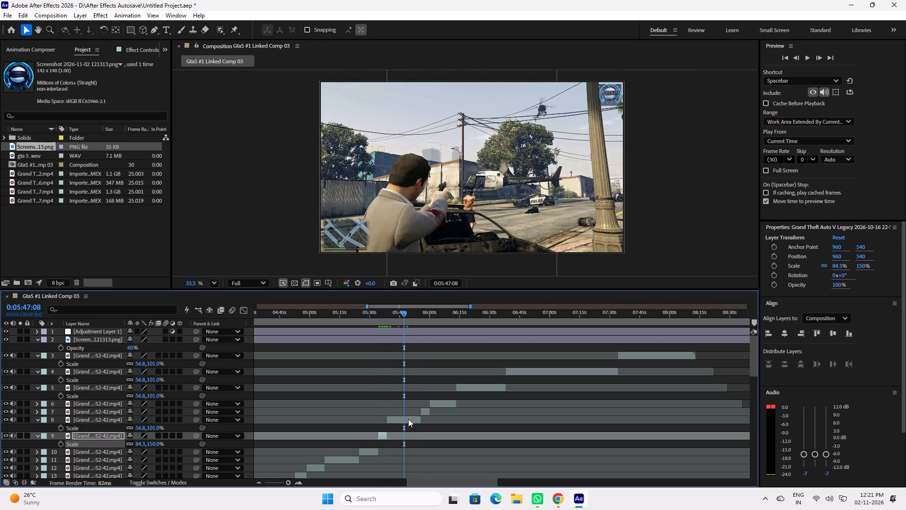
left_click(408, 419)
key("s")
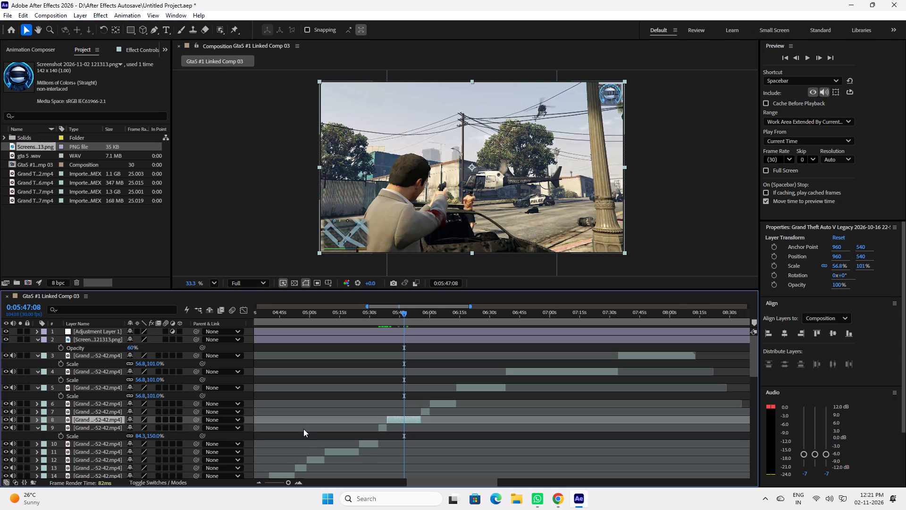
key("s")
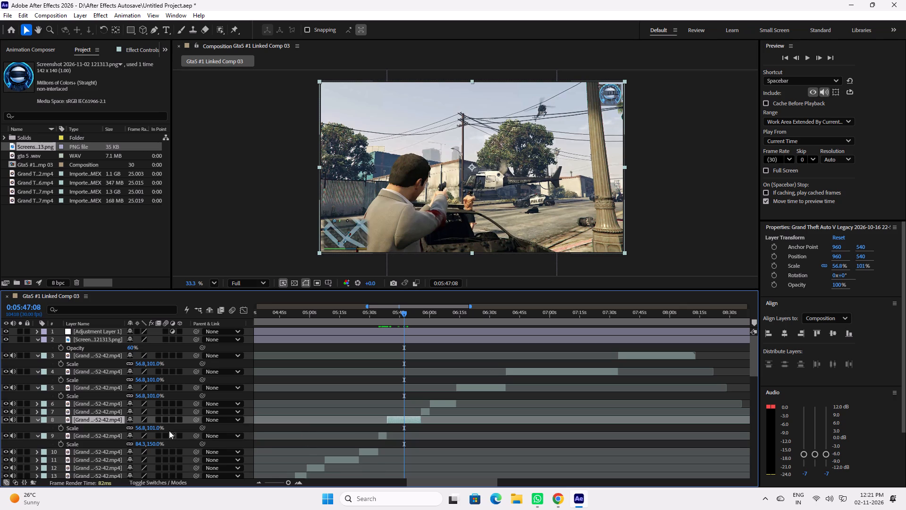
left_click(157, 427)
type("10")
key("BackSpace")
type("50")
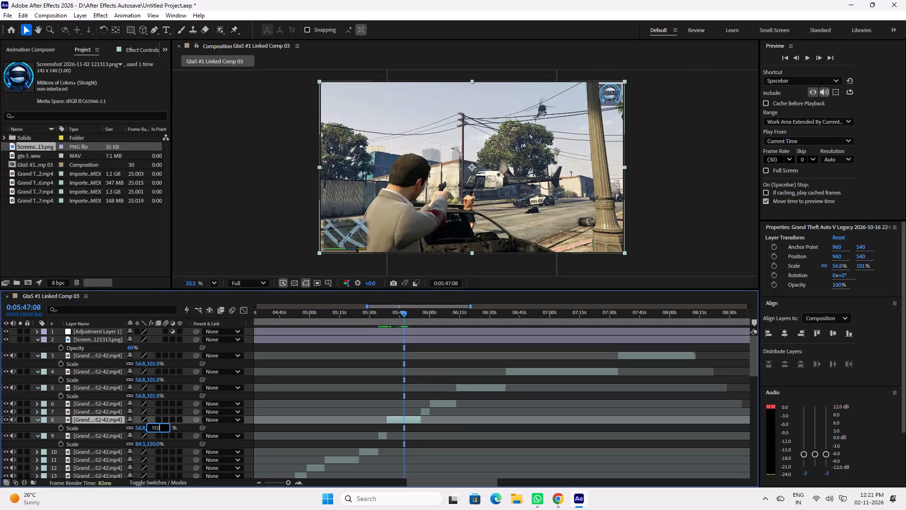
key("Return")
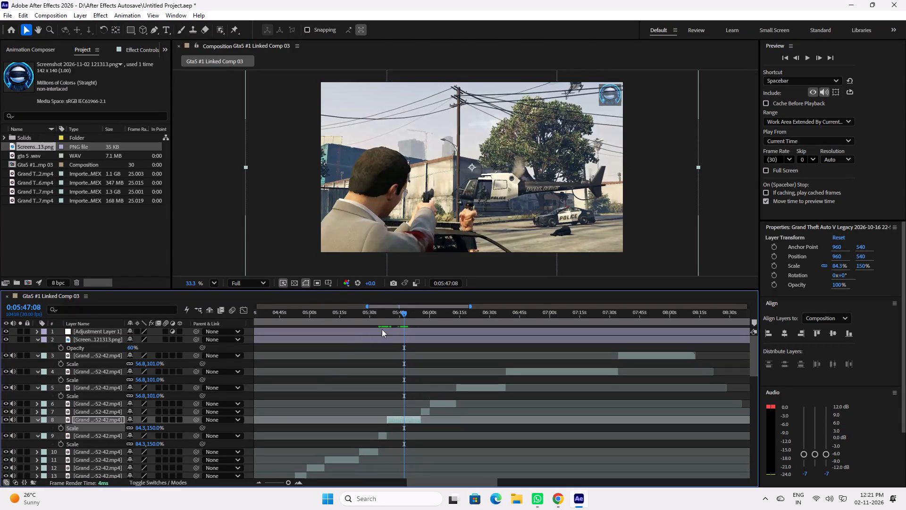
Play back the rescaled clips on layers 9 and 8 from 0:05:35:07 and 0:05:41:18, rechecking the frame at 0:05:48:20.
left_click(380, 312)
key("space")
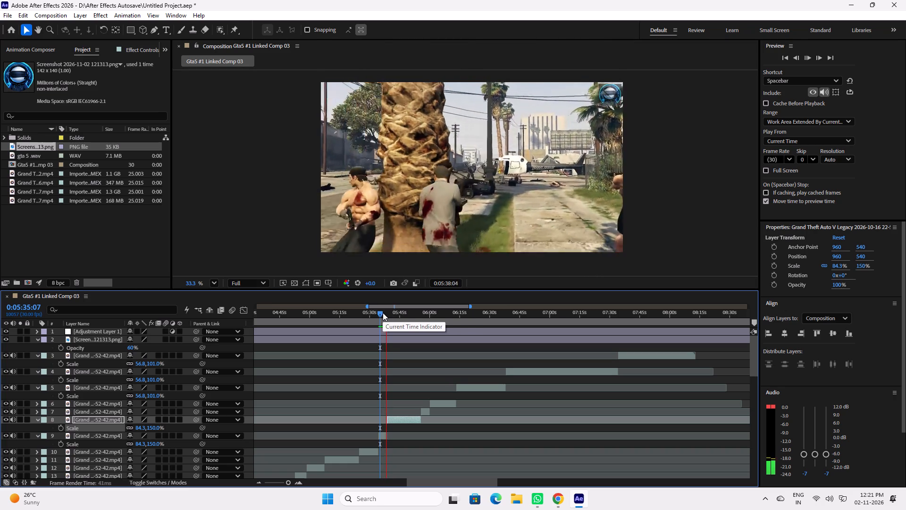
left_click_drag(385, 313, 391, 313)
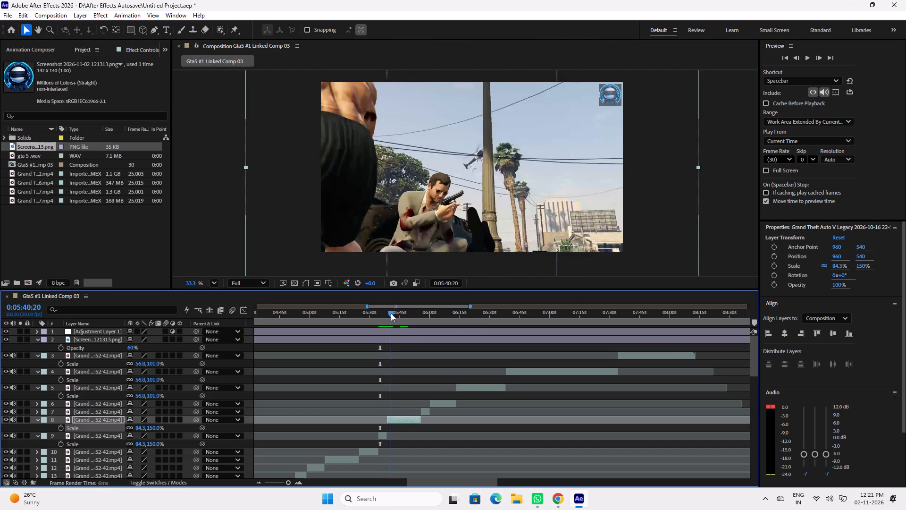
left_click_drag(391, 313, 393, 314)
key("space")
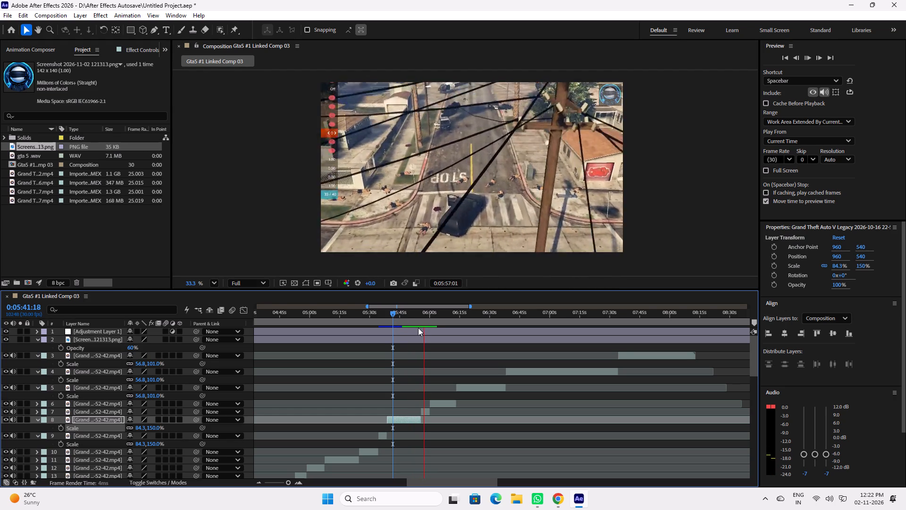
left_click_drag(421, 314, 407, 312)
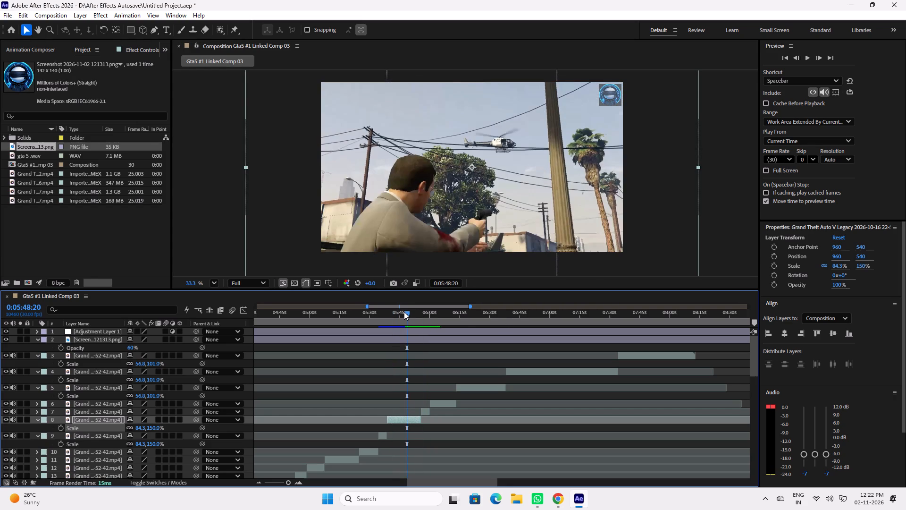
Save the project.
key("ctrl+s")
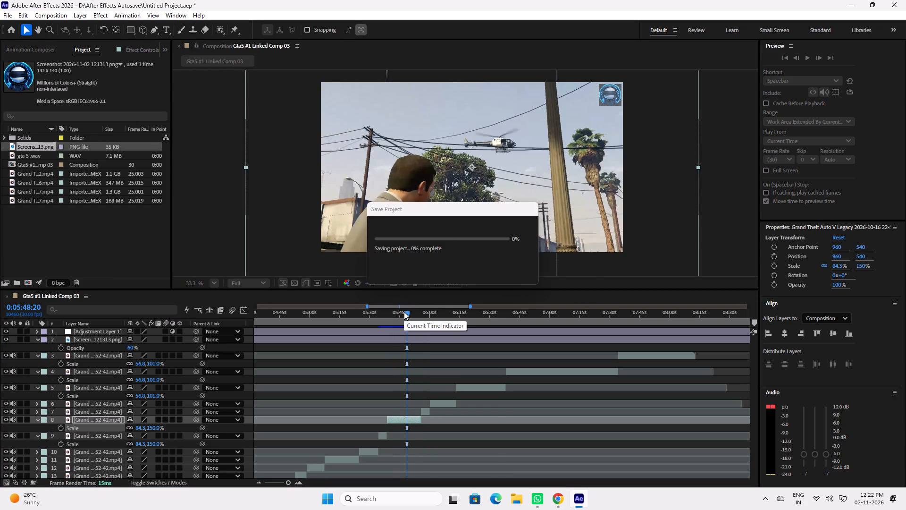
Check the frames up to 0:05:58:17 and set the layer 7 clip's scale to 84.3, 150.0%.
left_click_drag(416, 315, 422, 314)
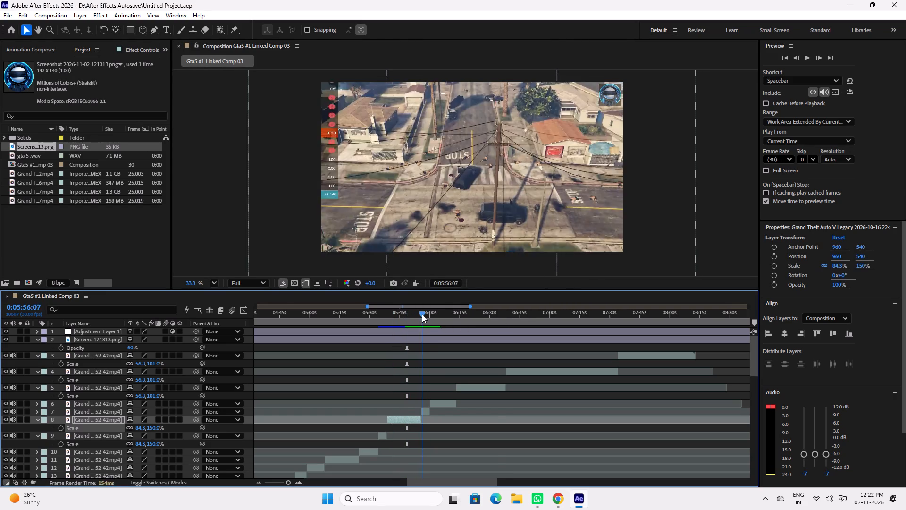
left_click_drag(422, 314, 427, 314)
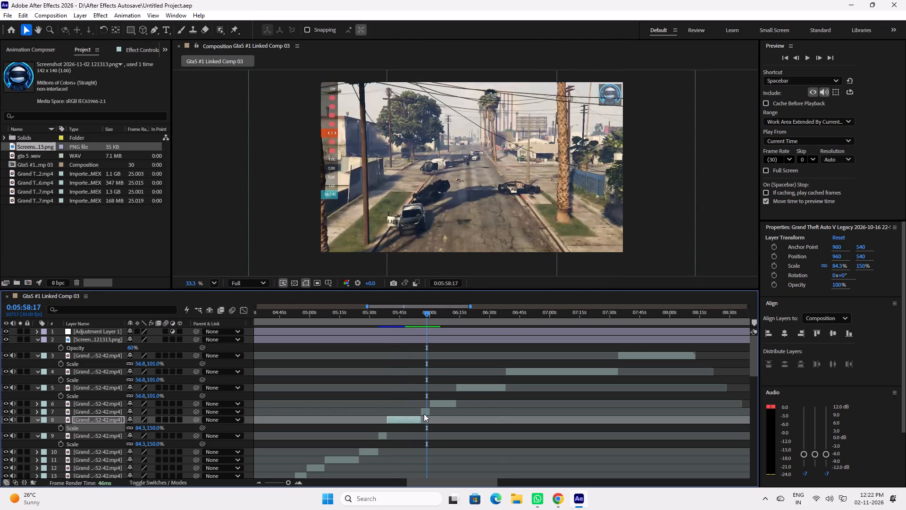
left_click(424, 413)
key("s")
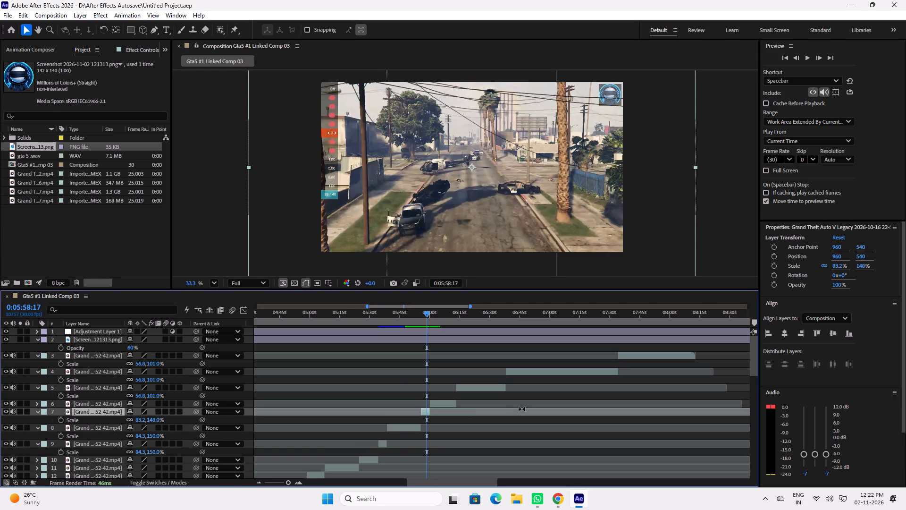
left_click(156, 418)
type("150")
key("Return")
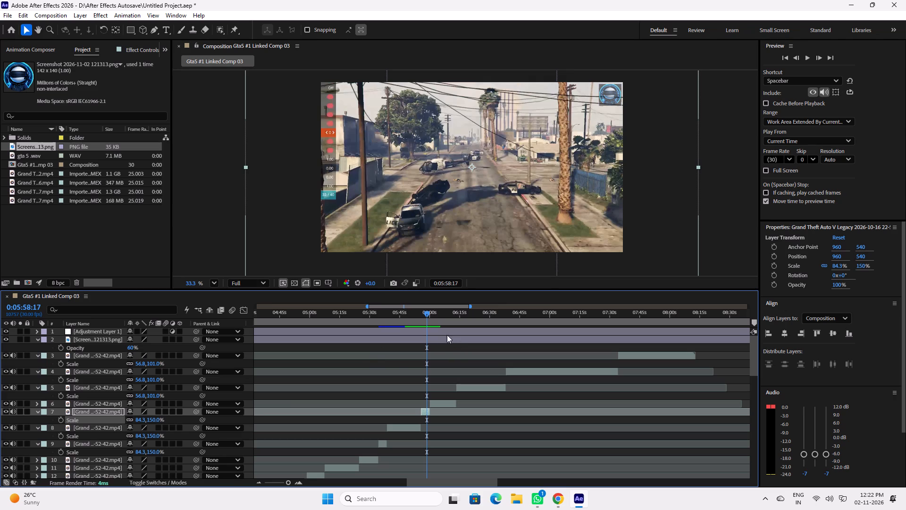
Play back from the end of the layer 7 clip into the layer 6 clip, stopping at 0:06:01:14.
left_click(427, 314)
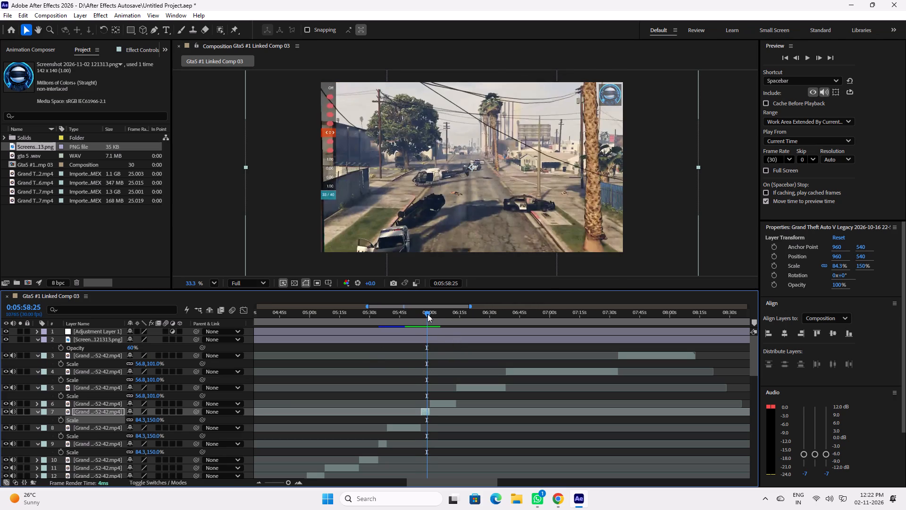
key("space")
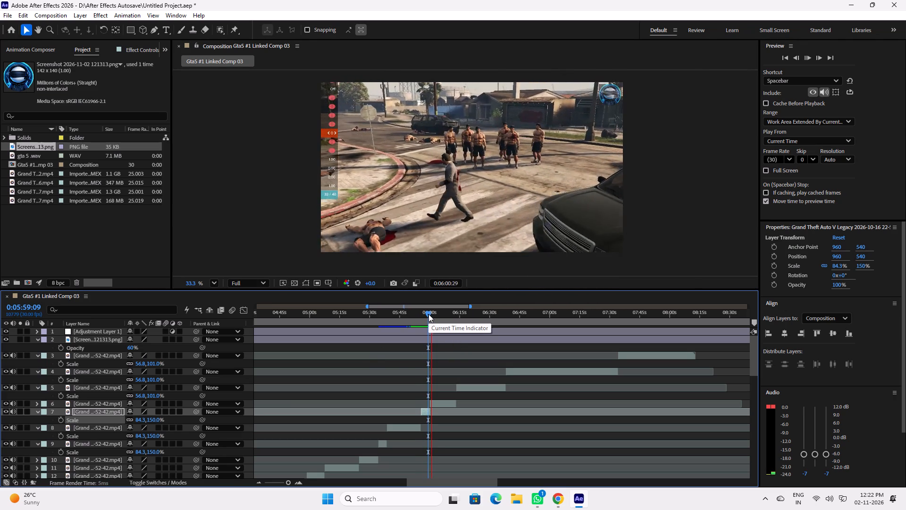
key("space")
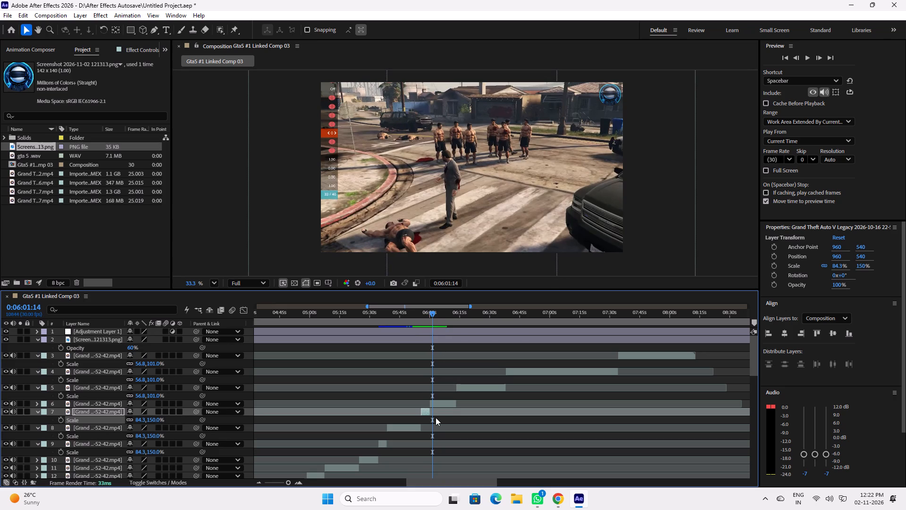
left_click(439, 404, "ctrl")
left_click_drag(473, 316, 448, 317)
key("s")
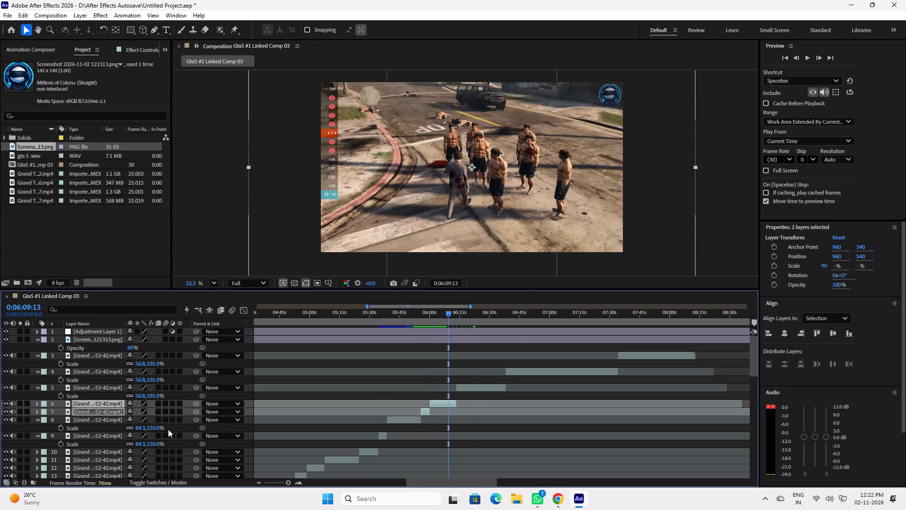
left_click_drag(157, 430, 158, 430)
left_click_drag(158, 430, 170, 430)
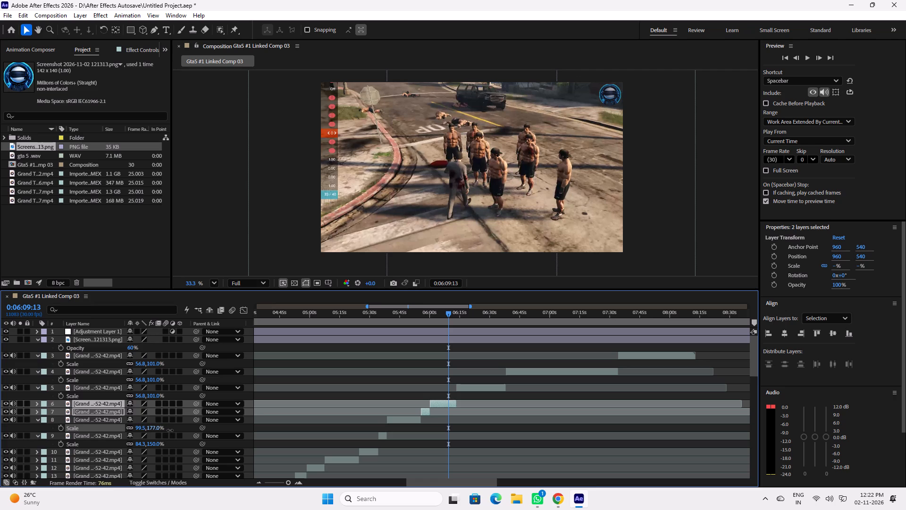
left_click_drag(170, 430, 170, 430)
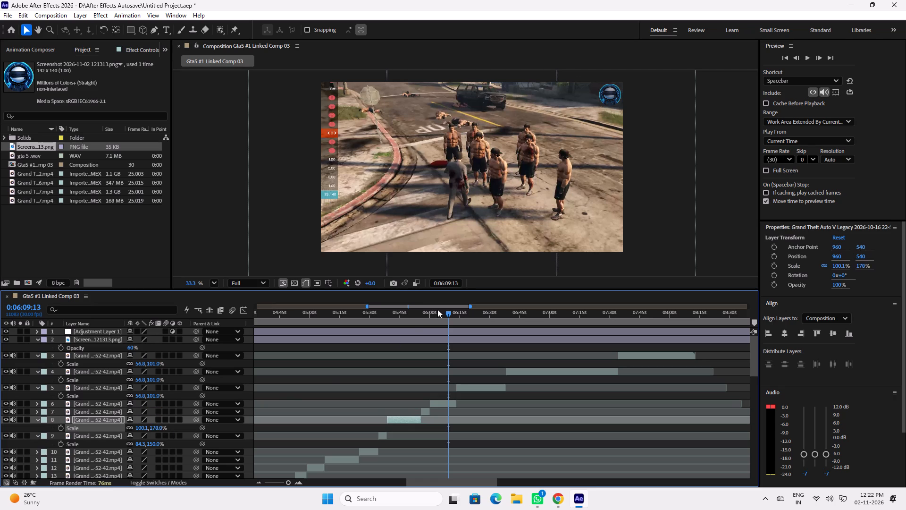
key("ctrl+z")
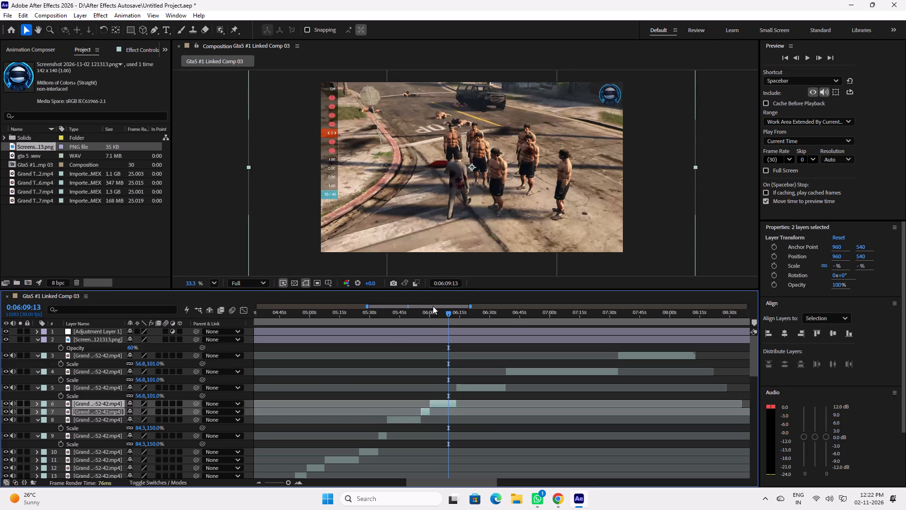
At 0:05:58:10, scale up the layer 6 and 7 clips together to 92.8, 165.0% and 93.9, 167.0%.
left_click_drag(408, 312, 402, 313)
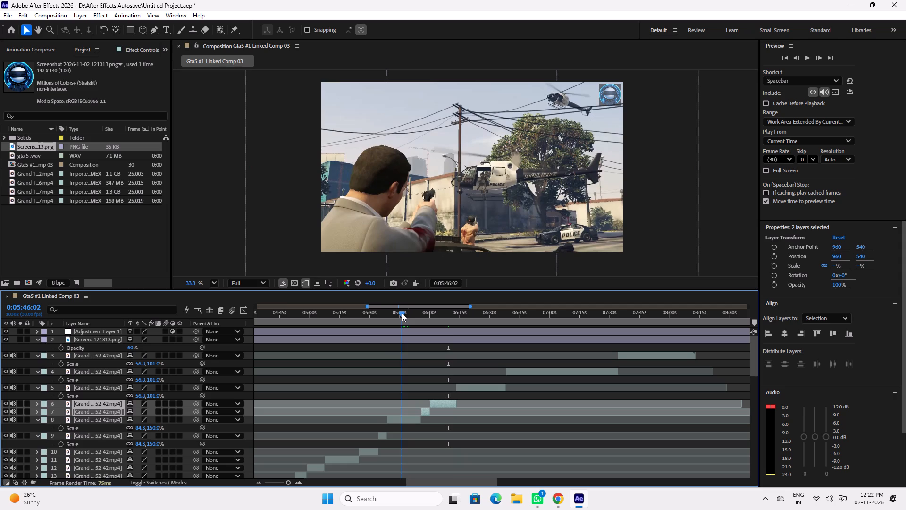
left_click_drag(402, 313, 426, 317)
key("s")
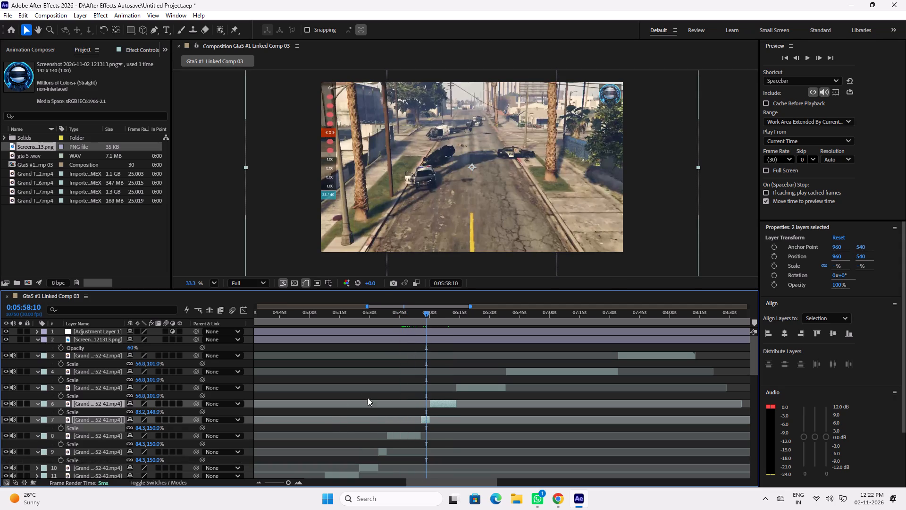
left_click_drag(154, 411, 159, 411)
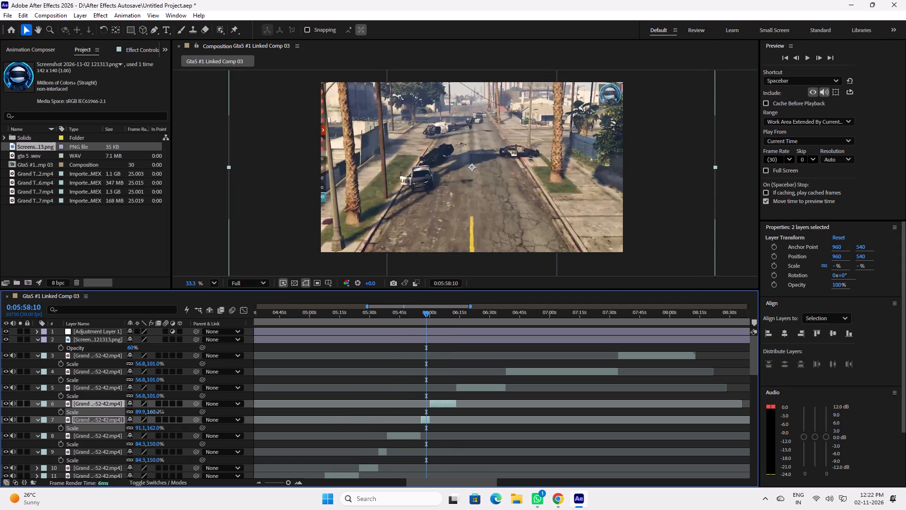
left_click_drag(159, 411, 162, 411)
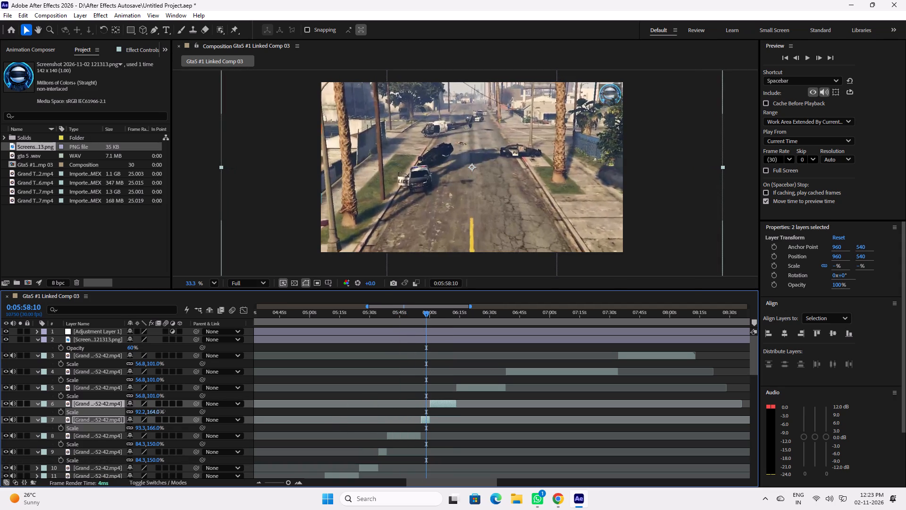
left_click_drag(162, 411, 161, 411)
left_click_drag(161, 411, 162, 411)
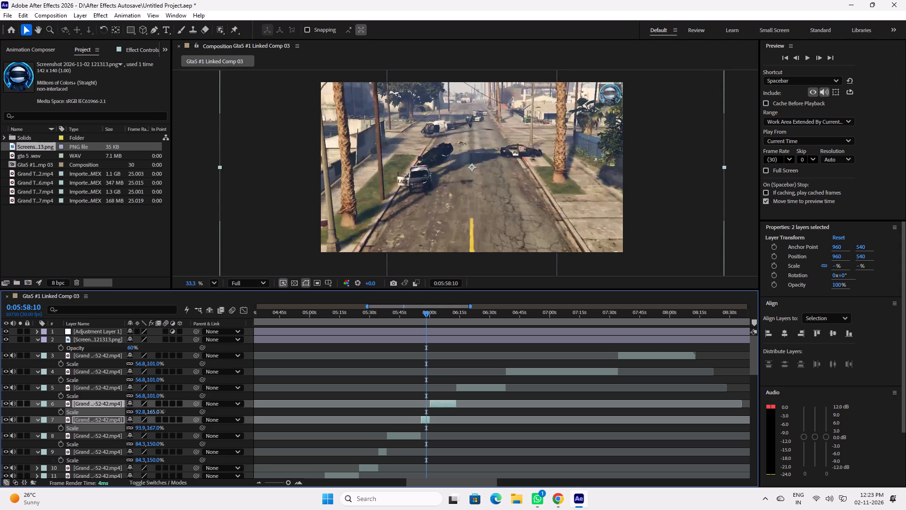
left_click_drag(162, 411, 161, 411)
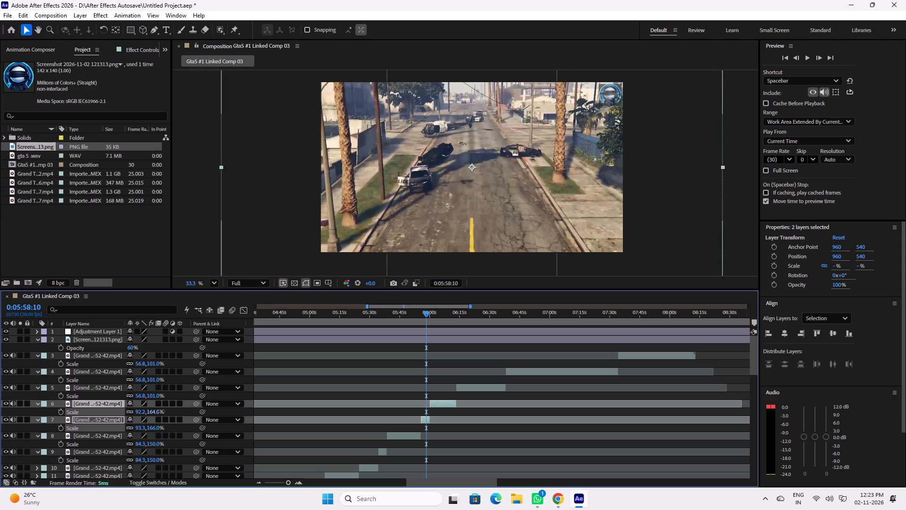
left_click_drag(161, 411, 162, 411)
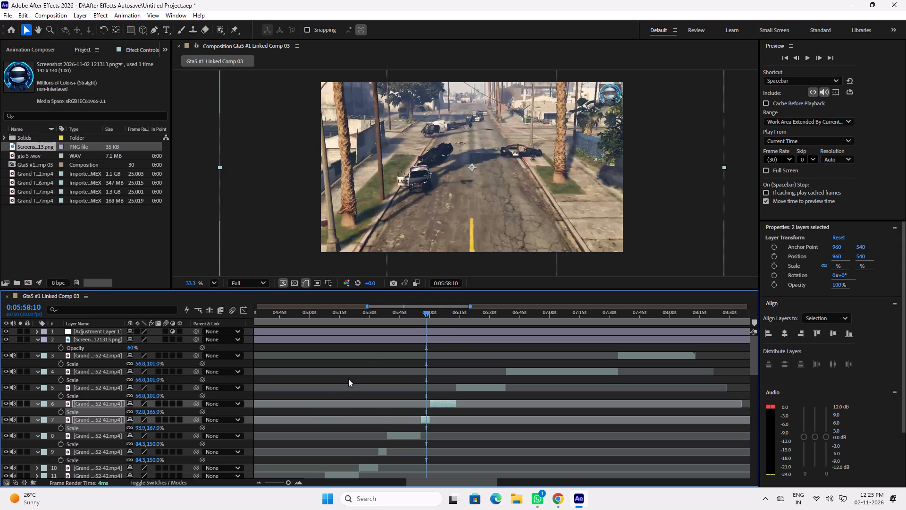
Deselect the clips and check the enlarged layer 6 clip's frames between 0:06:01:12 and 0:06:10:11.
left_click(348, 379)
scroll(408, 398, "up", 1)
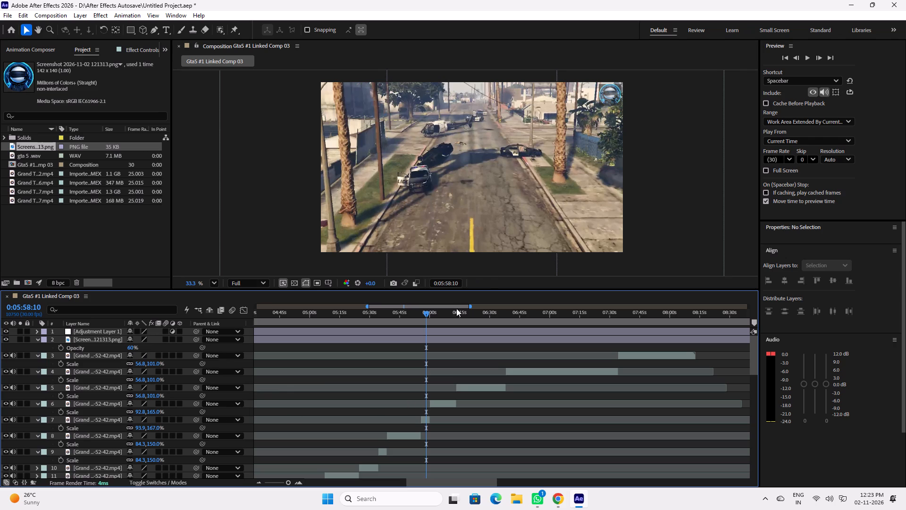
left_click_drag(445, 314, 443, 314)
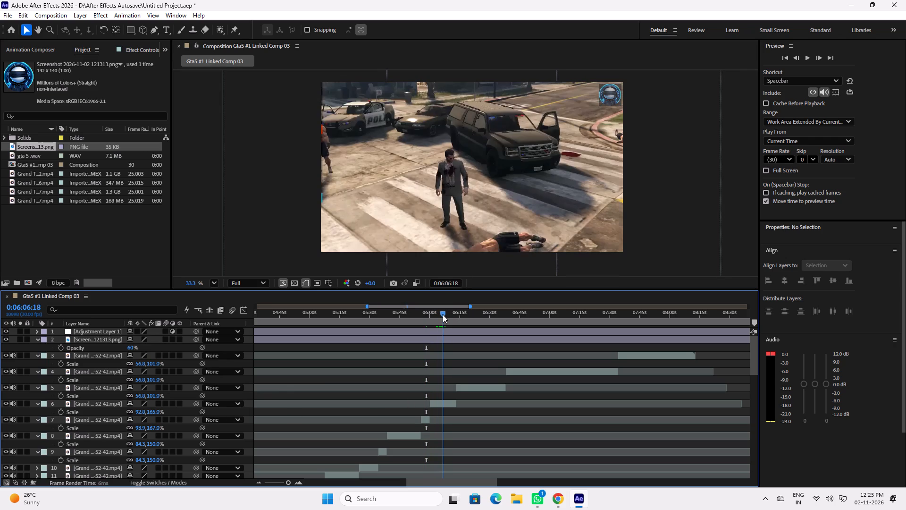
left_click_drag(443, 314, 431, 315)
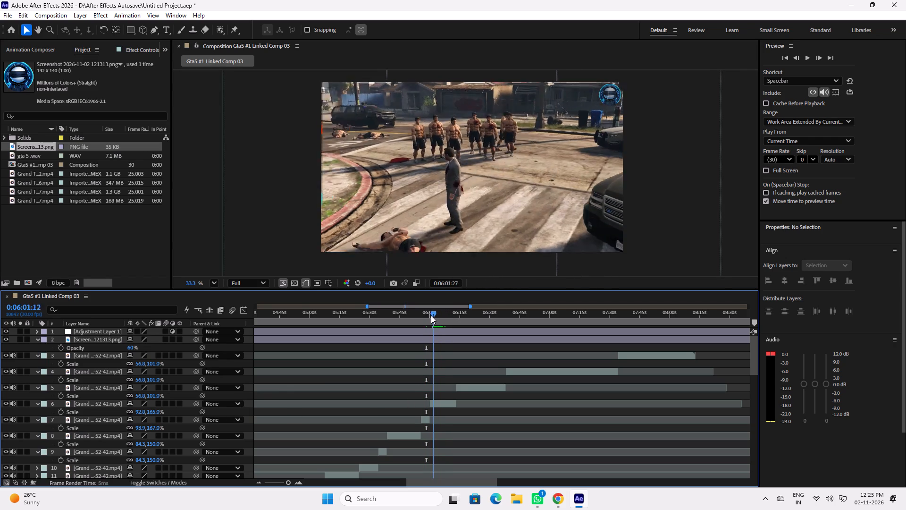
left_click_drag(431, 315, 443, 316)
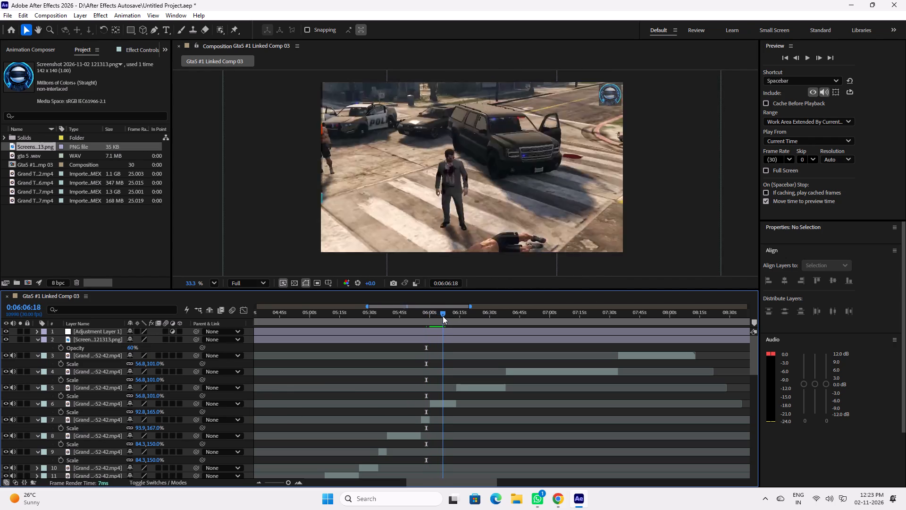
left_click_drag(443, 316, 450, 316)
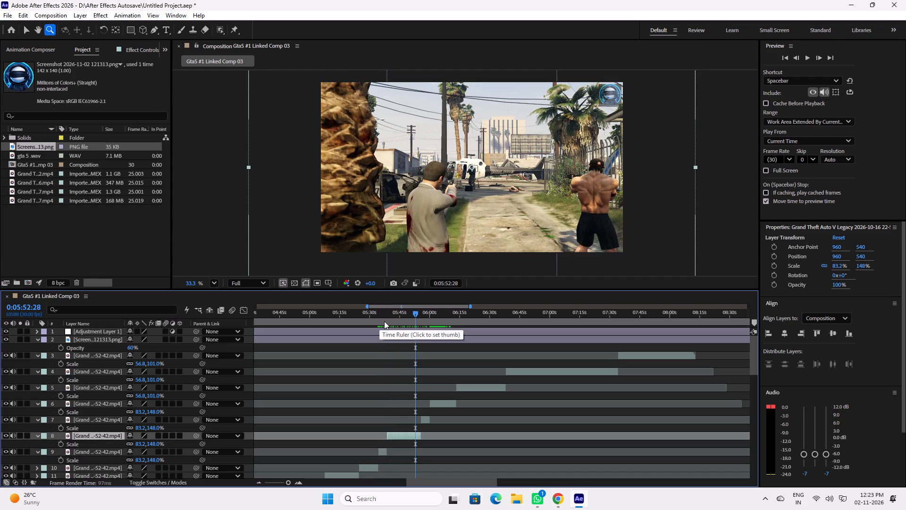
key("ctrl+z")
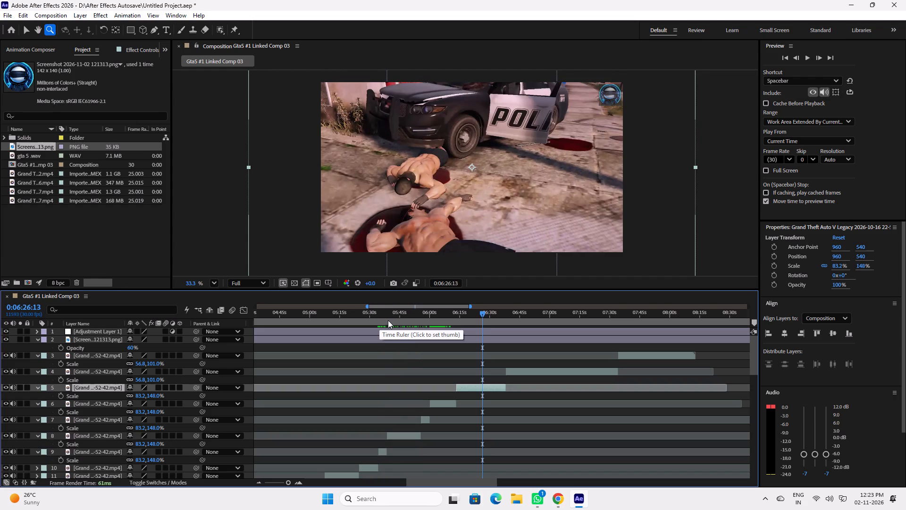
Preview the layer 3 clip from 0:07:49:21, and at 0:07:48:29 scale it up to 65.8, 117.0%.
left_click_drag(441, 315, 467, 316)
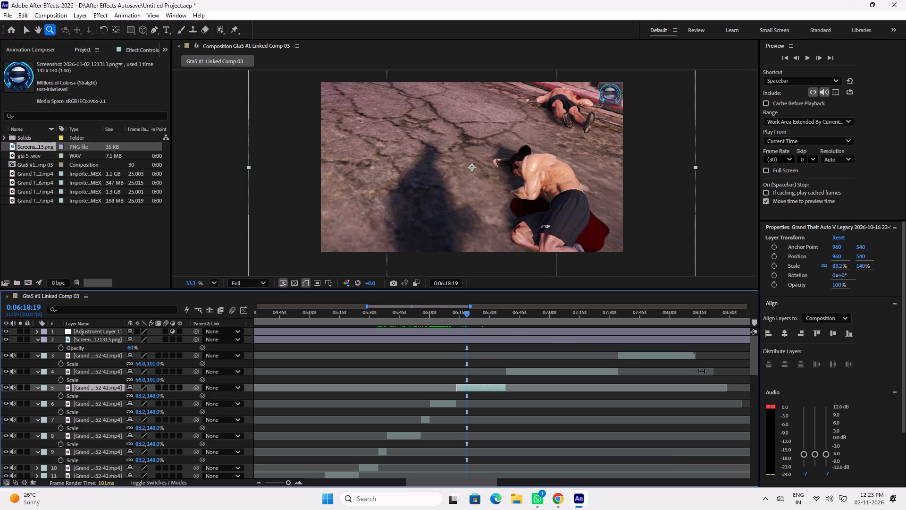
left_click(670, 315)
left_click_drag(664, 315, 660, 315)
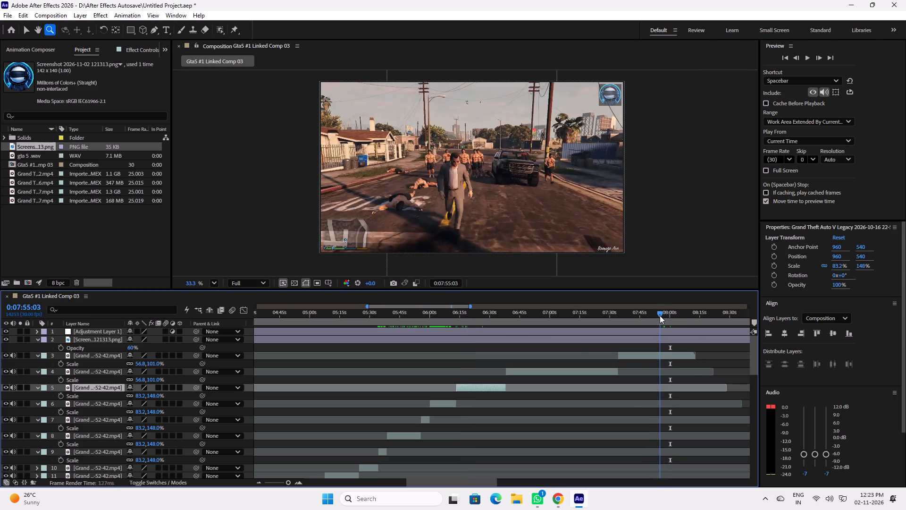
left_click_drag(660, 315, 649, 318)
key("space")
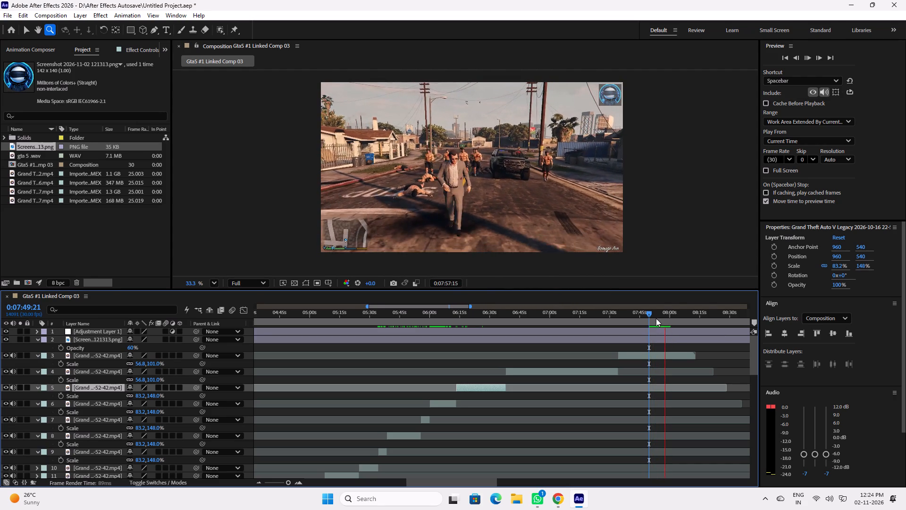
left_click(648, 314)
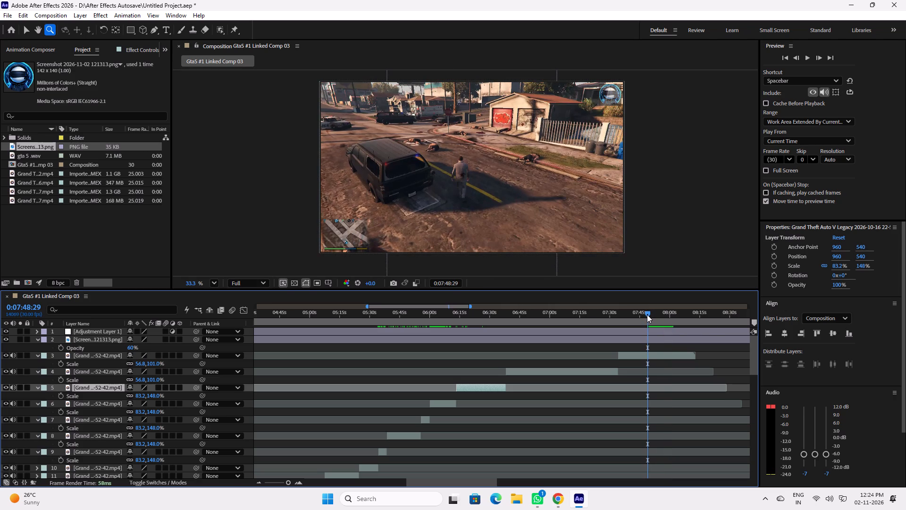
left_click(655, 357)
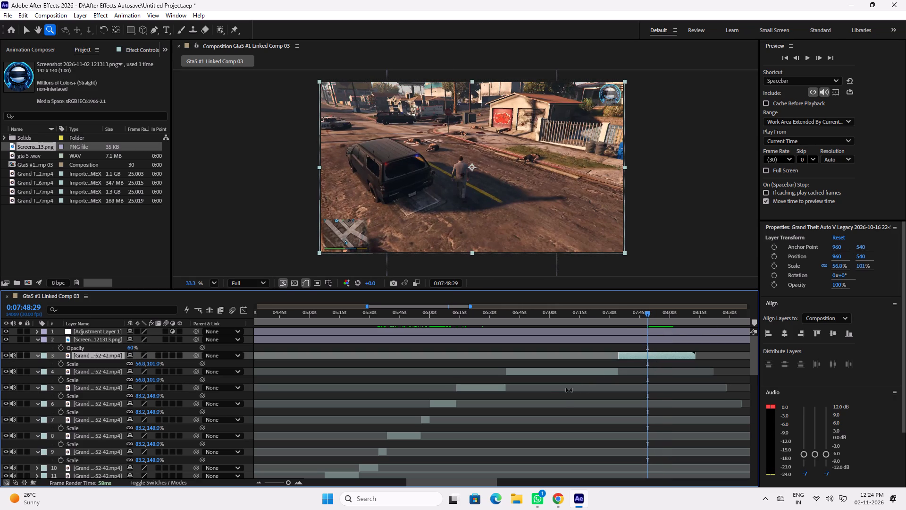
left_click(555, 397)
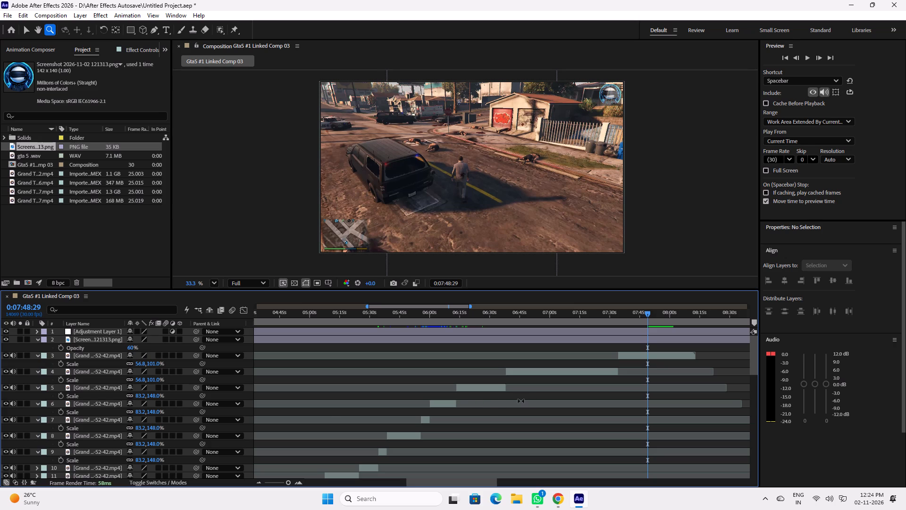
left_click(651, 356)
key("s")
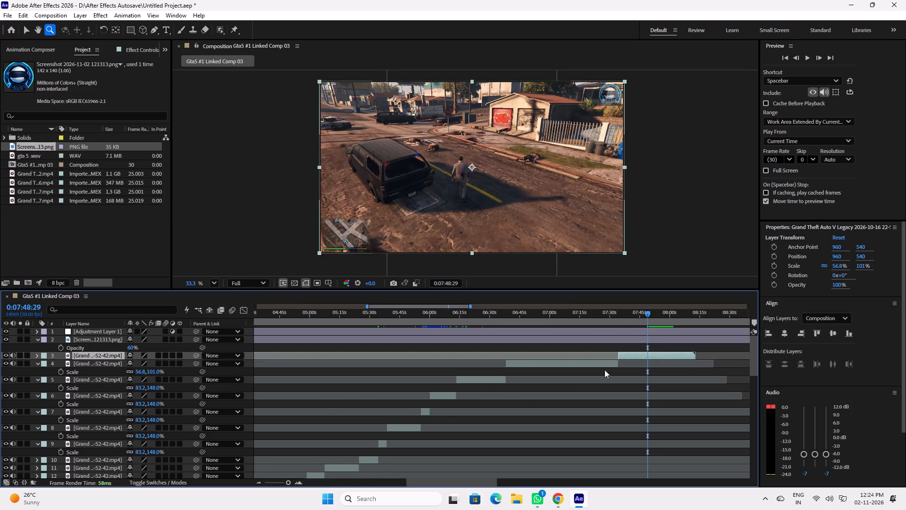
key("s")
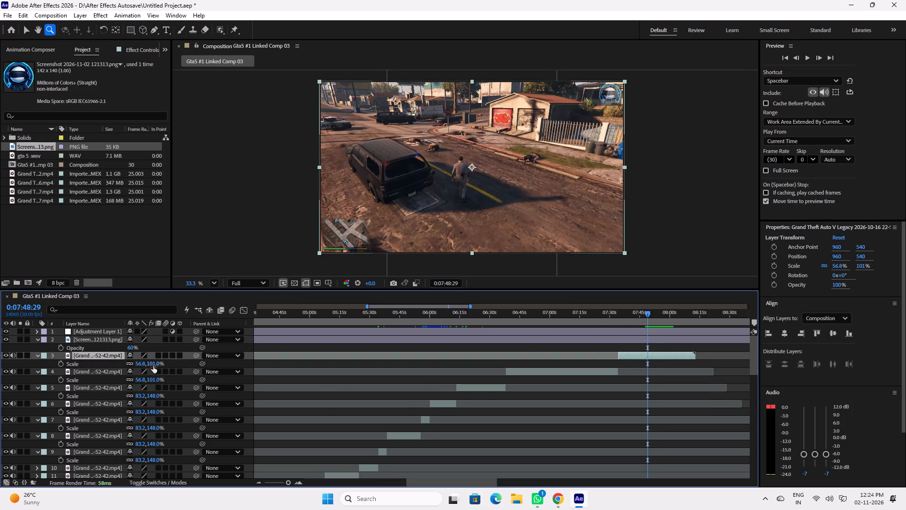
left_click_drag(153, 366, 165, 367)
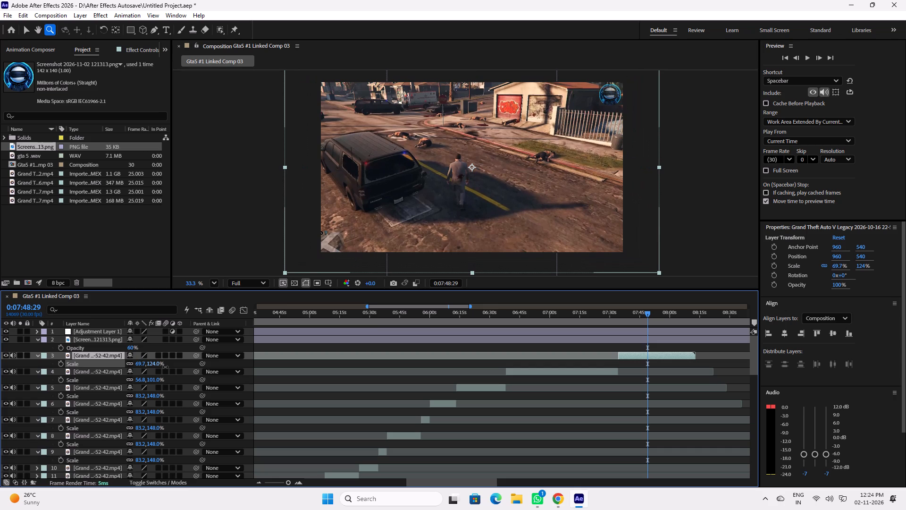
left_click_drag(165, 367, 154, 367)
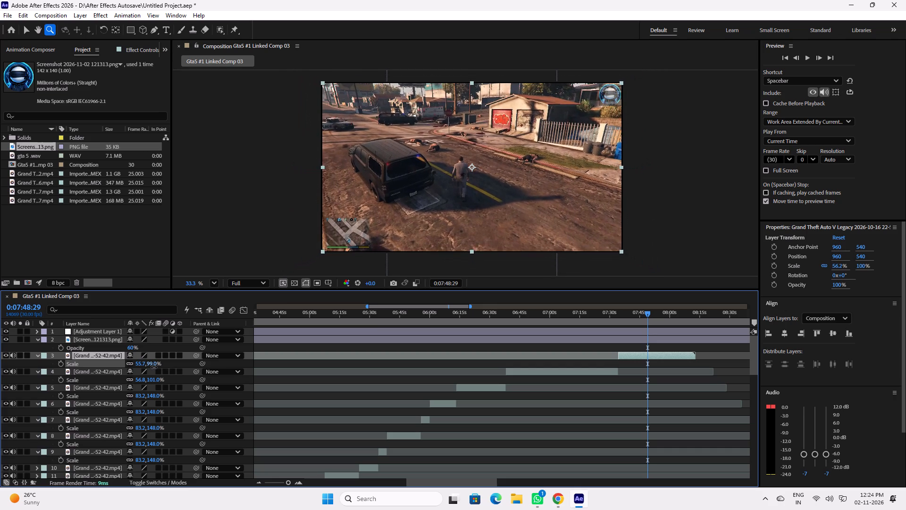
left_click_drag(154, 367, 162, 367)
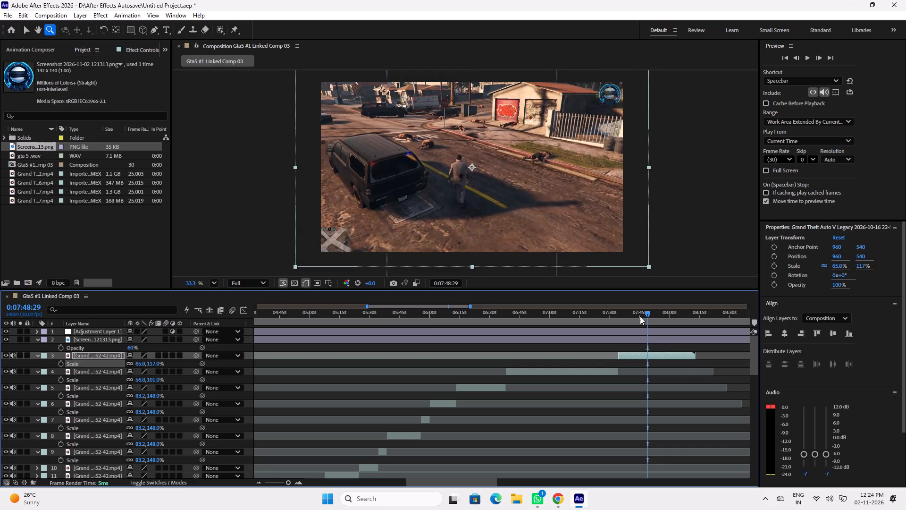
Check the enlarged layer 3 clip close up, playing the frames from 0:07:58:12 to 0:08:01:10.
left_click_drag(645, 314, 667, 315)
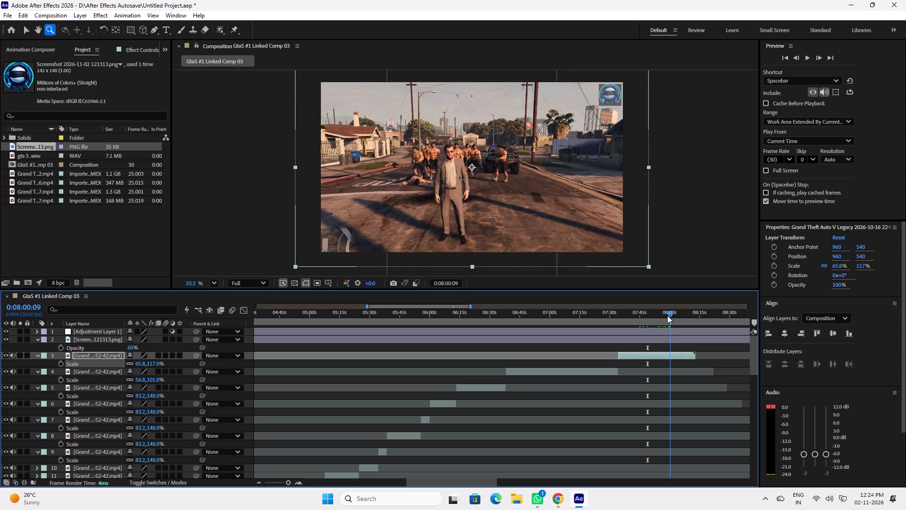
left_click_drag(667, 315, 669, 315)
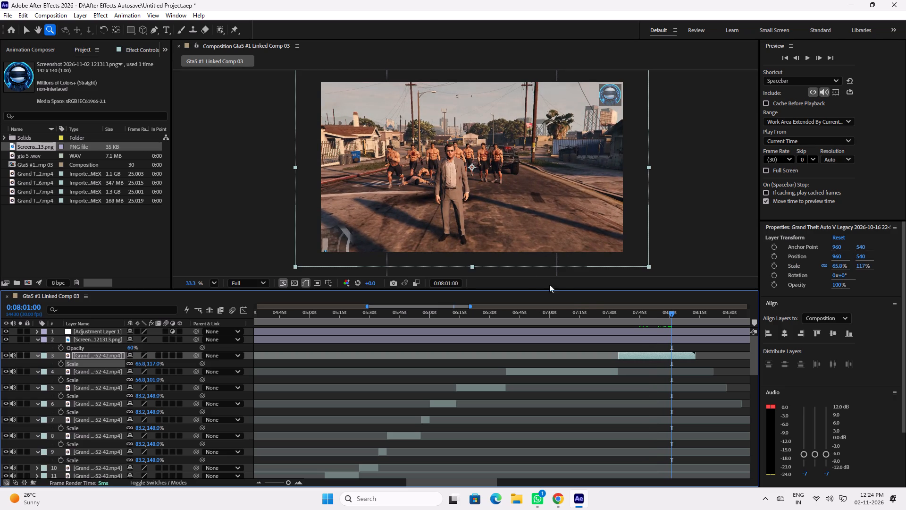
scroll(455, 174, "up", 6)
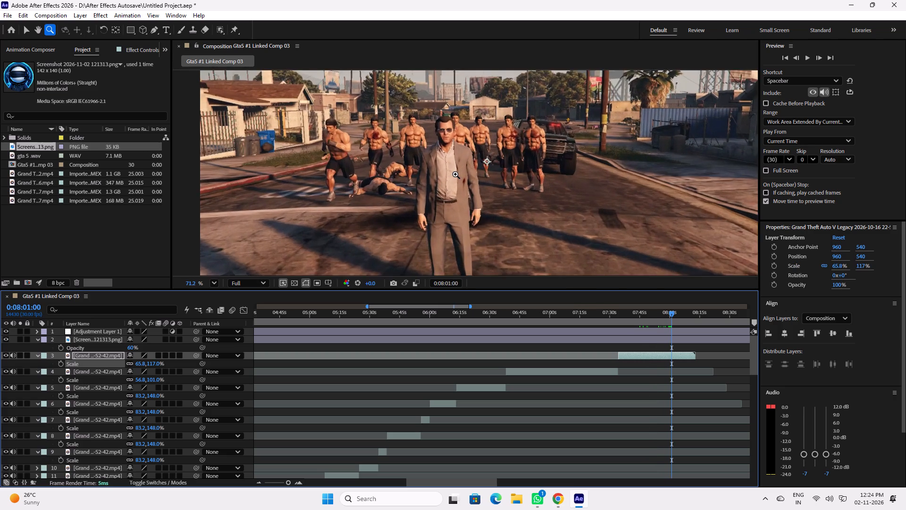
left_click(455, 137)
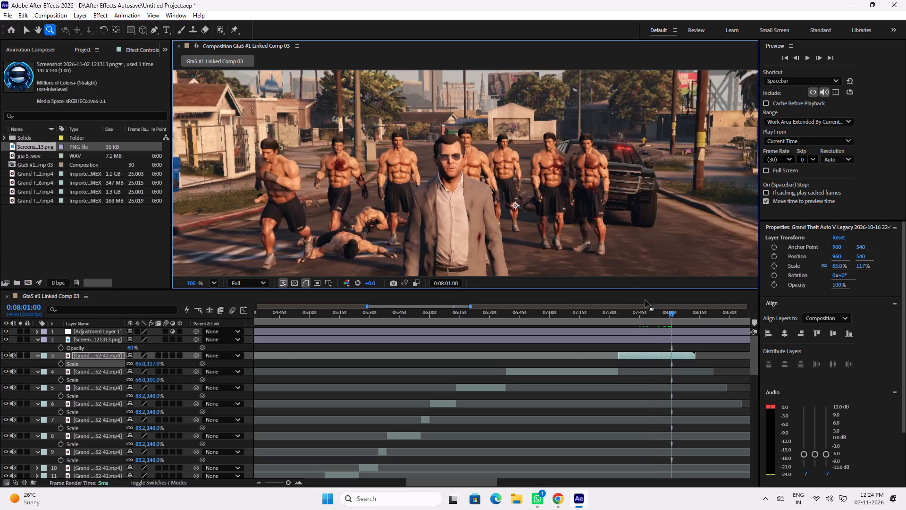
left_click_drag(669, 313, 663, 313)
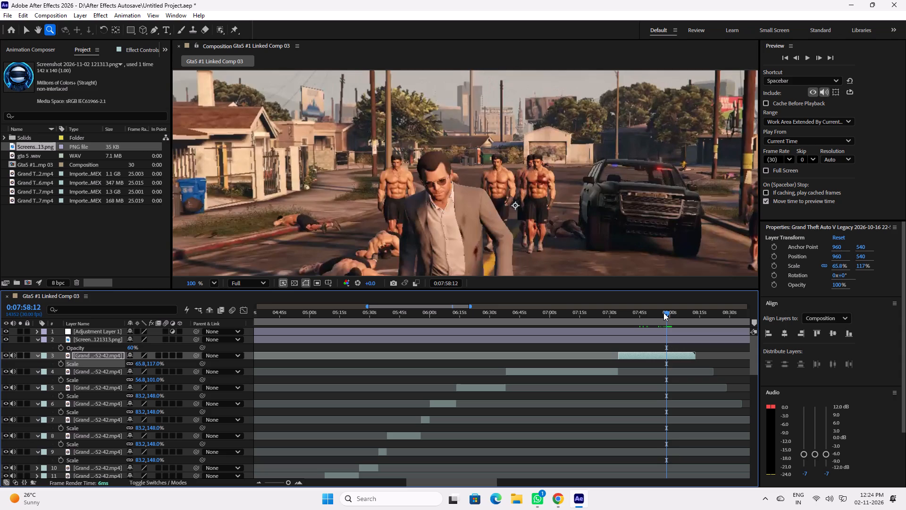
key("space")
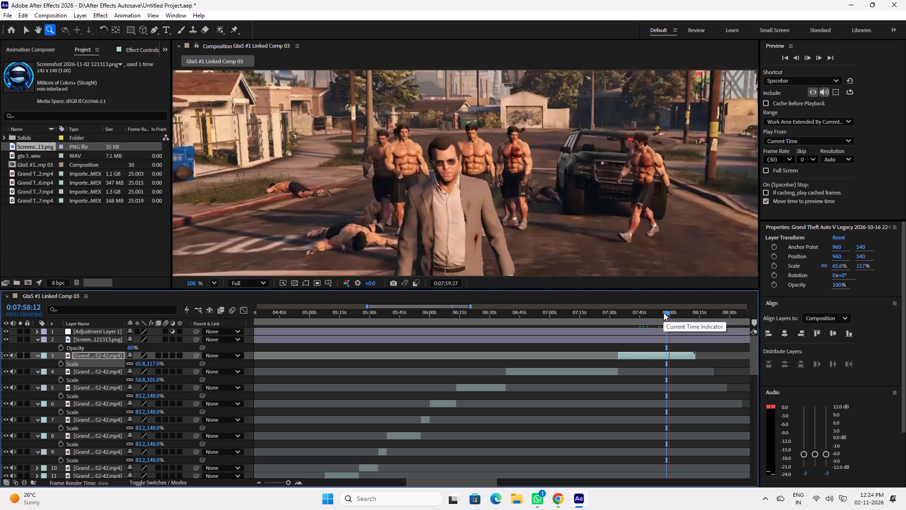
key("space")
key("space")
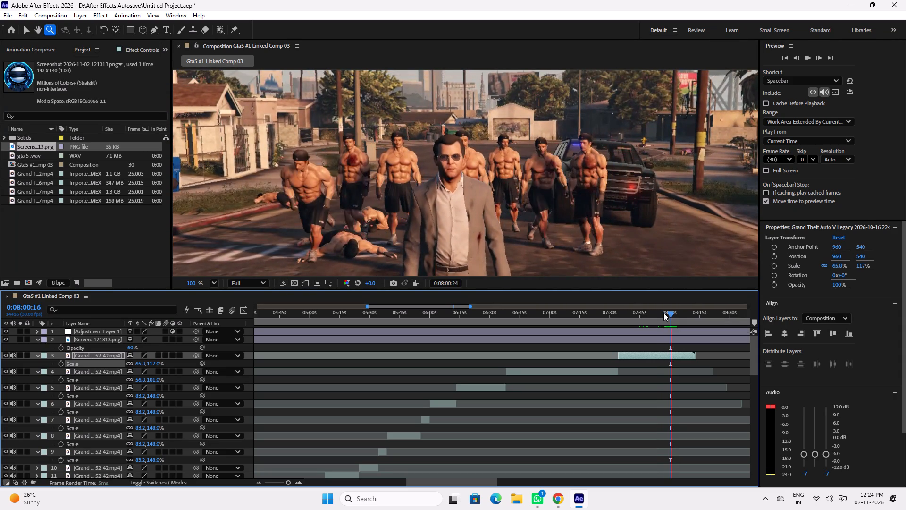
key("space")
Save the project.
key("ctrl+s")
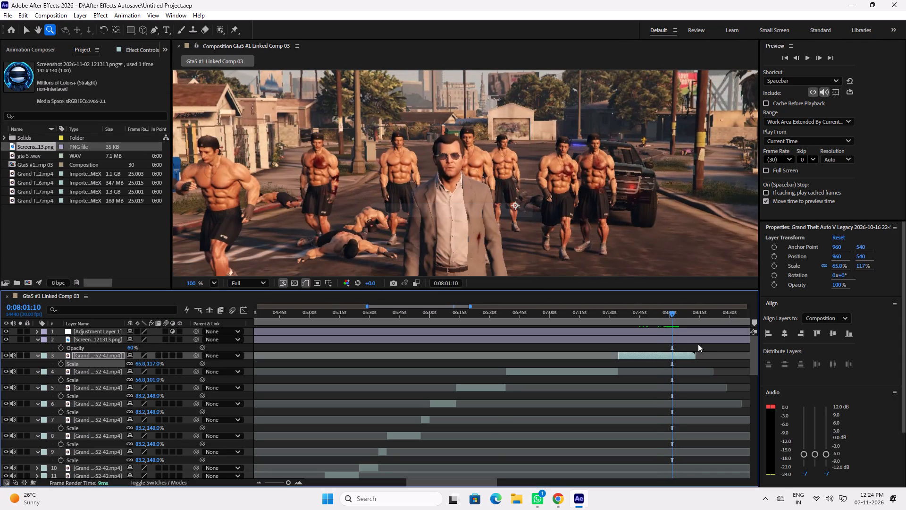
Play the layer 3 clip from 0:07:44:22 and again from 0:07:36:21, and examine the full frame at 0:07:37:25.
left_click_drag(661, 309, 639, 313)
key("space")
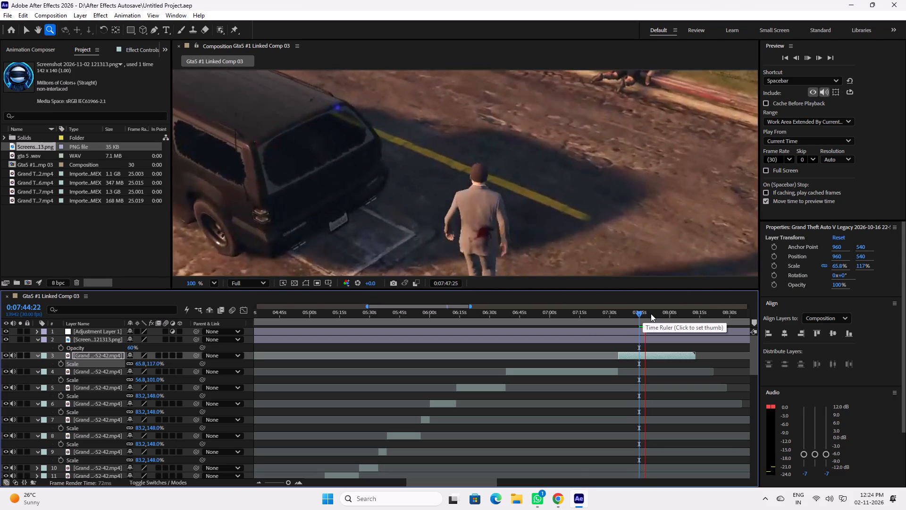
left_click(653, 314)
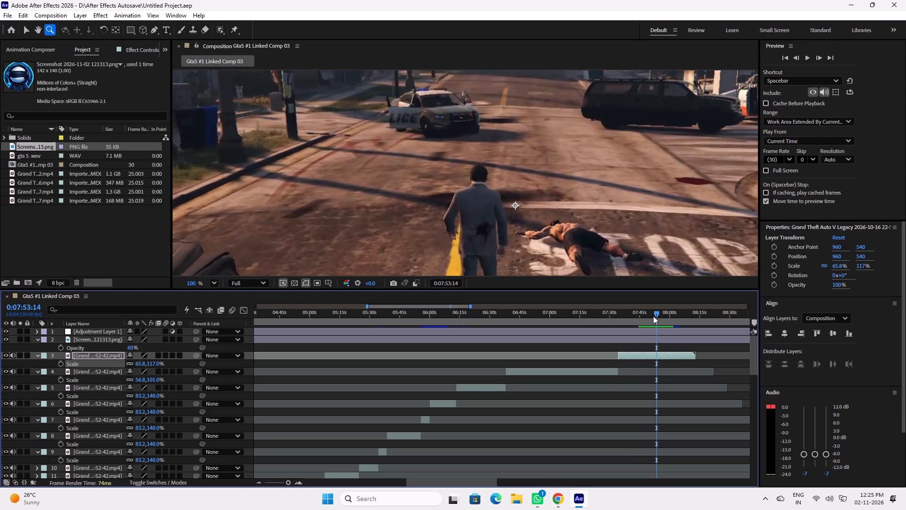
left_click_drag(653, 316, 623, 316)
key("space")
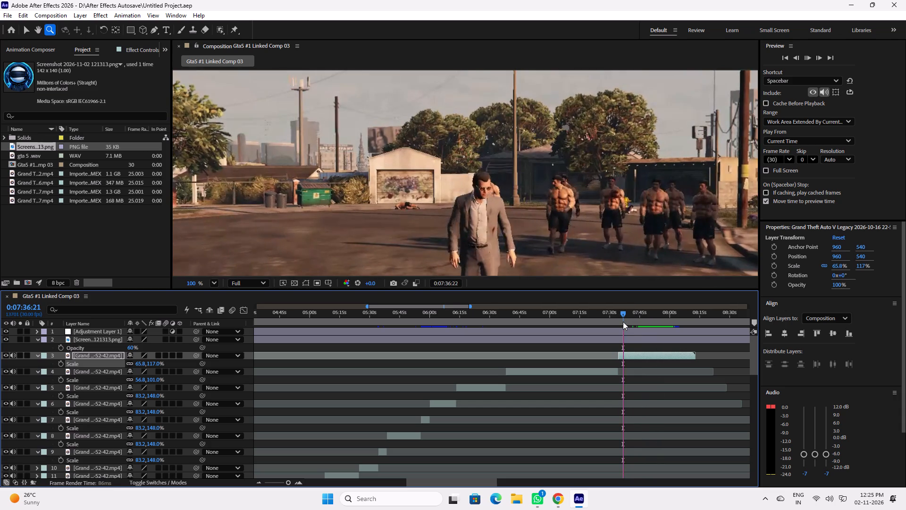
key("space")
scroll(440, 191, "down", 5)
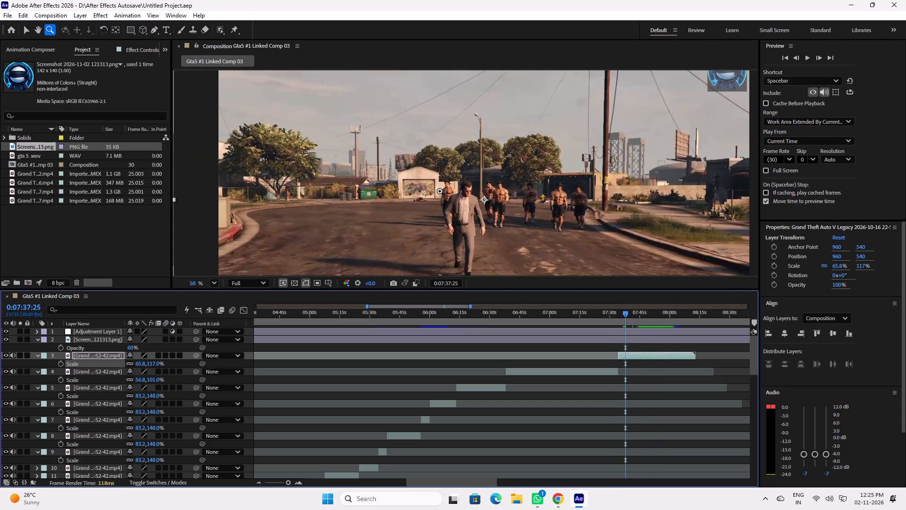
scroll(440, 191, "down", 4)
scroll(450, 234, "up", 4)
key("space")
key("space")
key("space")
key("space")
key("space")
key("space")
key("space")
key("space")
key("space")
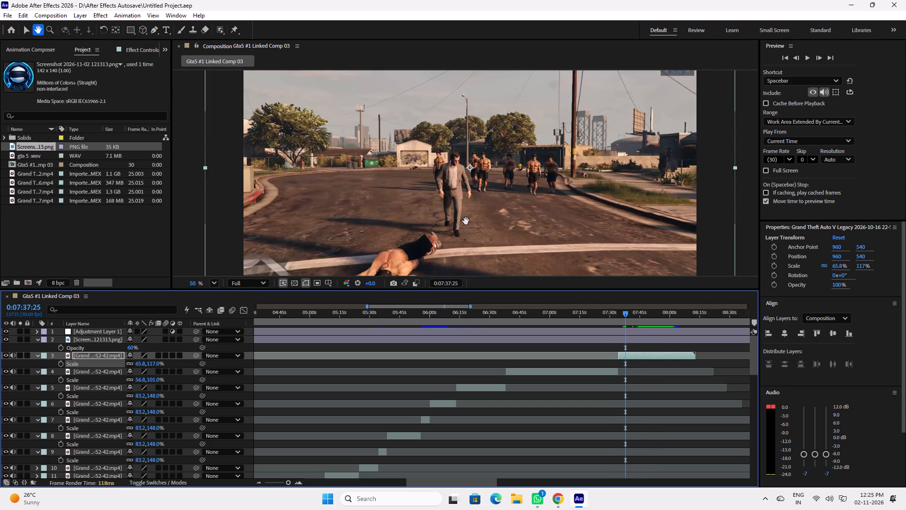
left_click_drag(466, 221, 468, 203)
scroll(468, 203, "down", 2)
key("space")
key("space")
key("space")
key("space")
key("space")
key("space")
key("space")
key("space")
key("space")
key("space")
key("space")
key("space")
key("space")
key("space")
key("space")
key("space")
key("space")
key("space")
key("space")
key("space")
left_click_drag(472, 197, 472, 204)
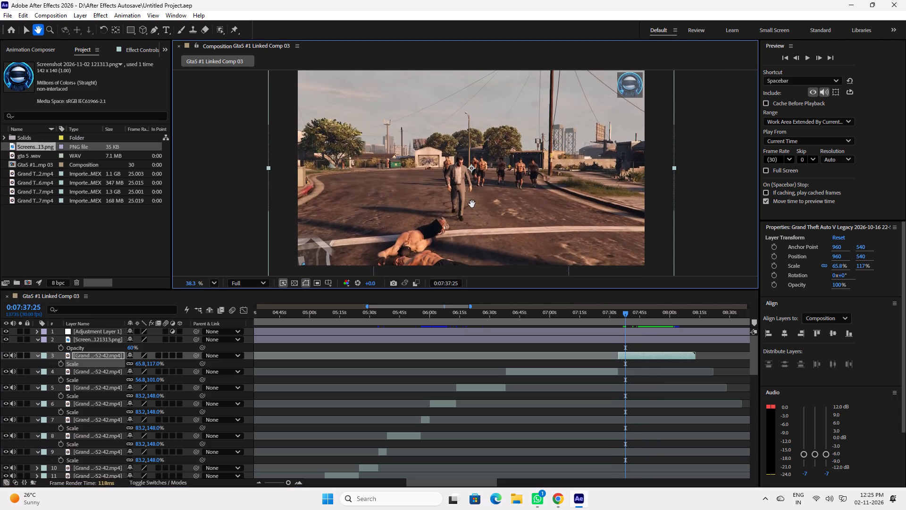
left_click_drag(472, 204, 472, 204)
scroll(472, 206, "down", 1)
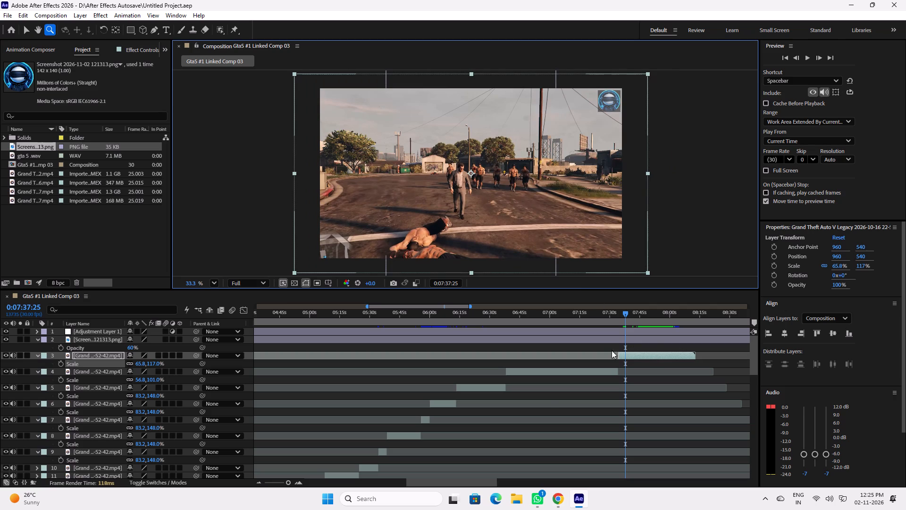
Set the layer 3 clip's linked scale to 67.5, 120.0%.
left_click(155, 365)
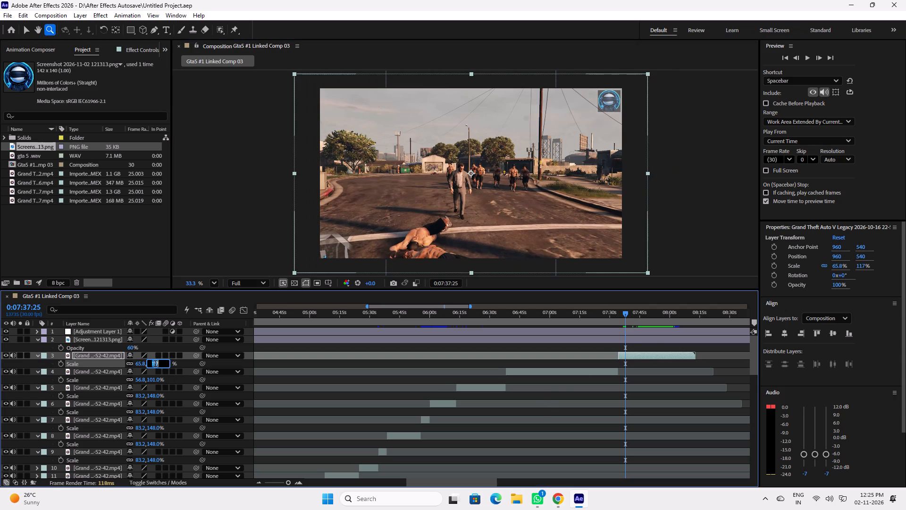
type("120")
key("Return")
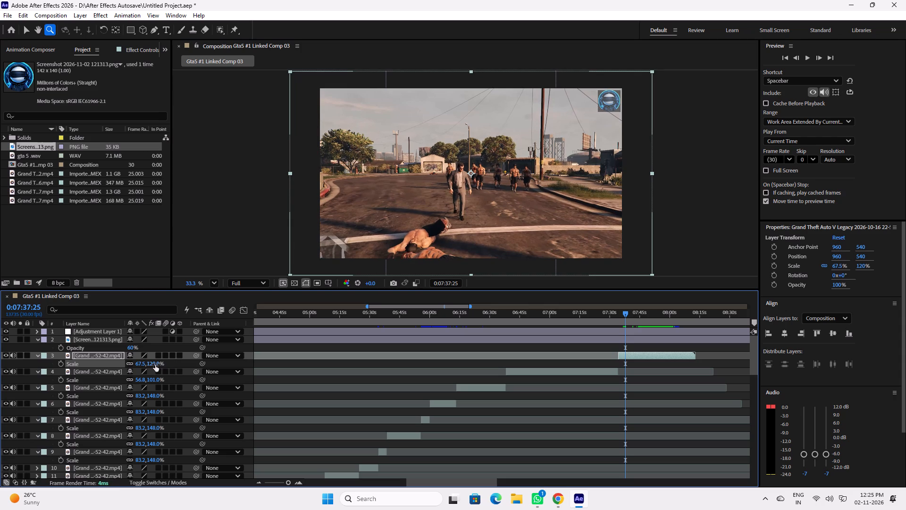
Set the layer 3 clip's linked scale to 64.7, 115.0%.
left_click(155, 365)
key("1")
type("15")
key("Return")
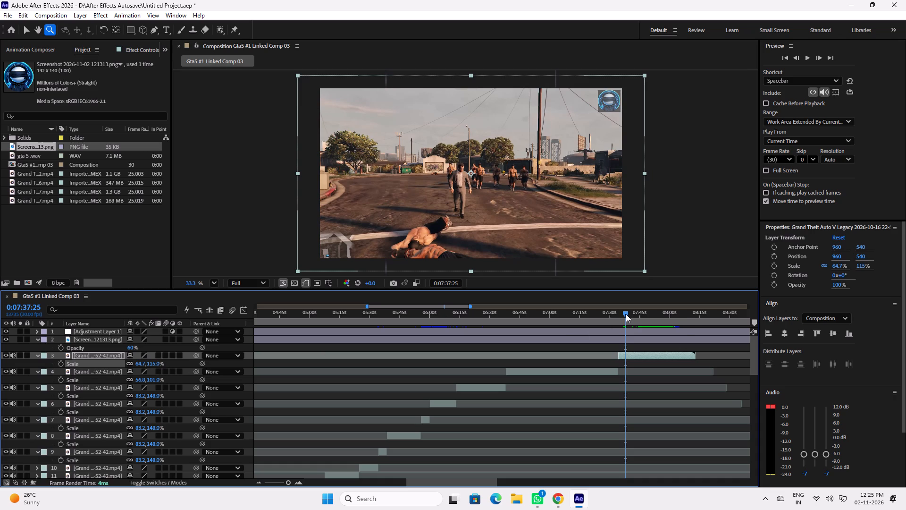
Check the layer 3 clip between 0:07:37:25 and 0:07:59:11, and set its linked scale to 67.5, 120.0%.
left_click_drag(626, 314, 634, 314)
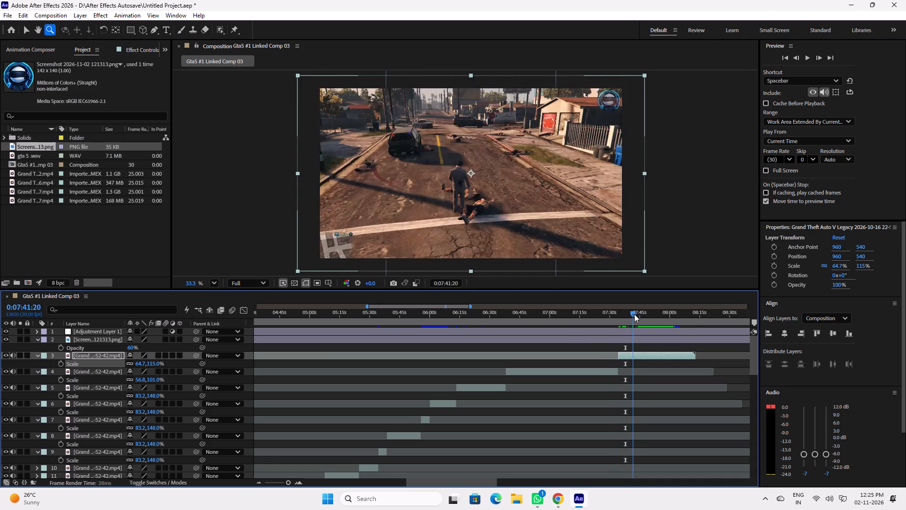
left_click_drag(634, 314, 648, 314)
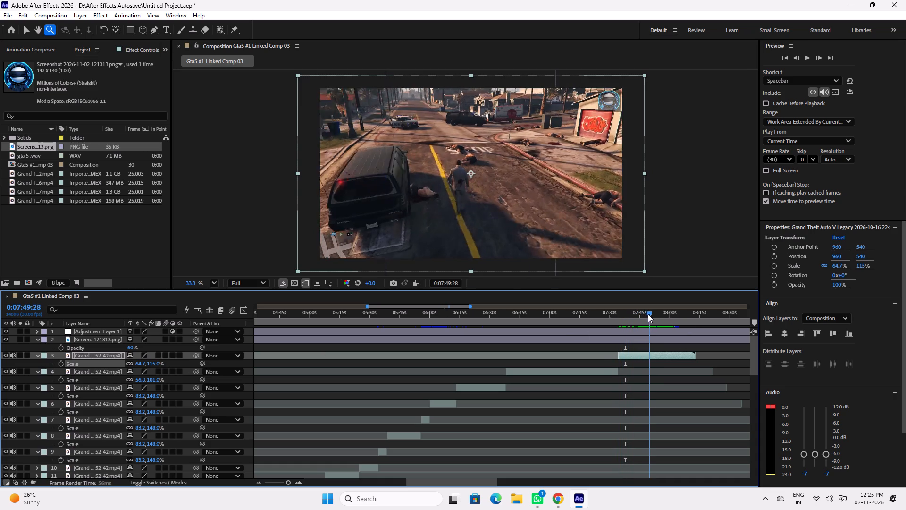
left_click_drag(648, 314, 651, 313)
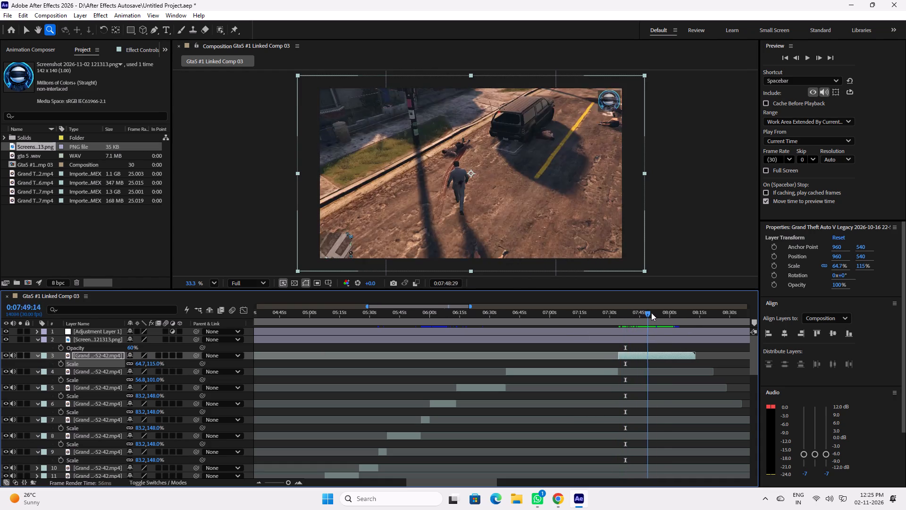
left_click_drag(651, 313, 669, 313)
left_click(156, 364)
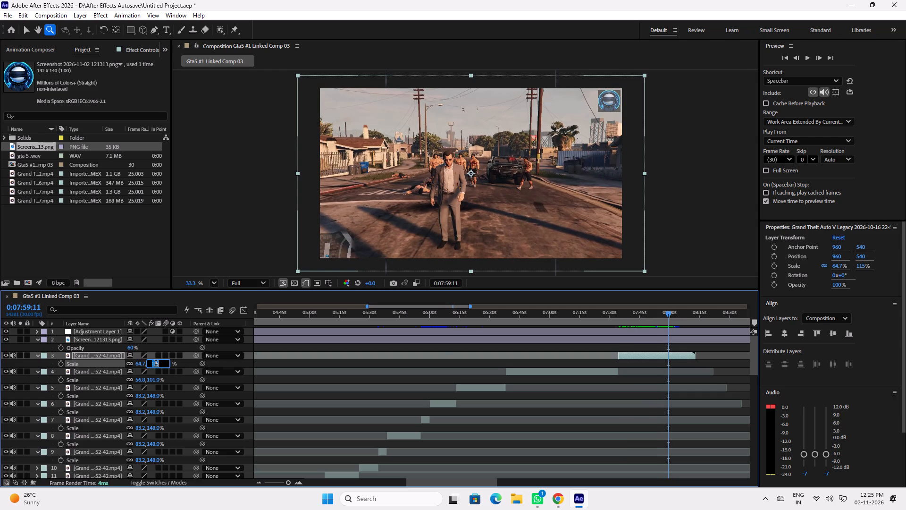
type("12")
key("0")
key("Return")
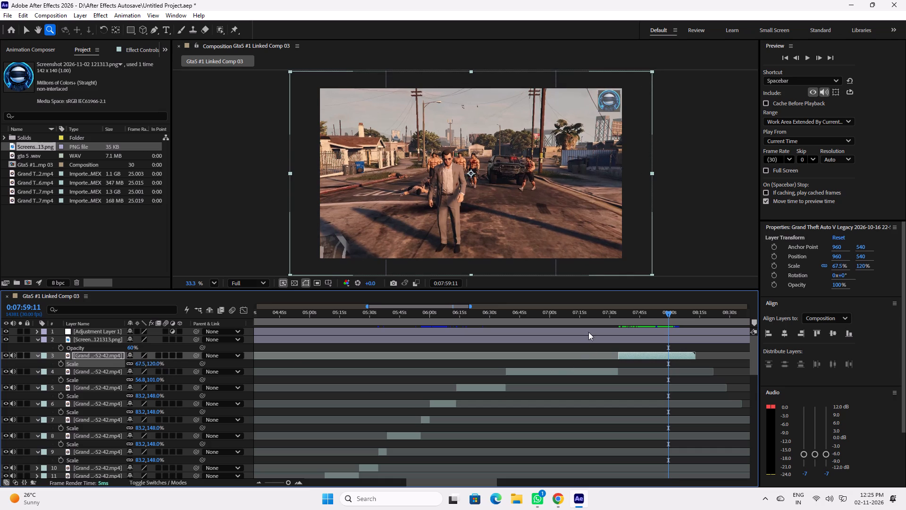
Set the layer 4 clip's linked scale to 67.5, 120.0% and check its framing around 0:07:09:25.
left_click_drag(570, 317, 561, 317)
left_click(565, 373)
key("s")
key("s")
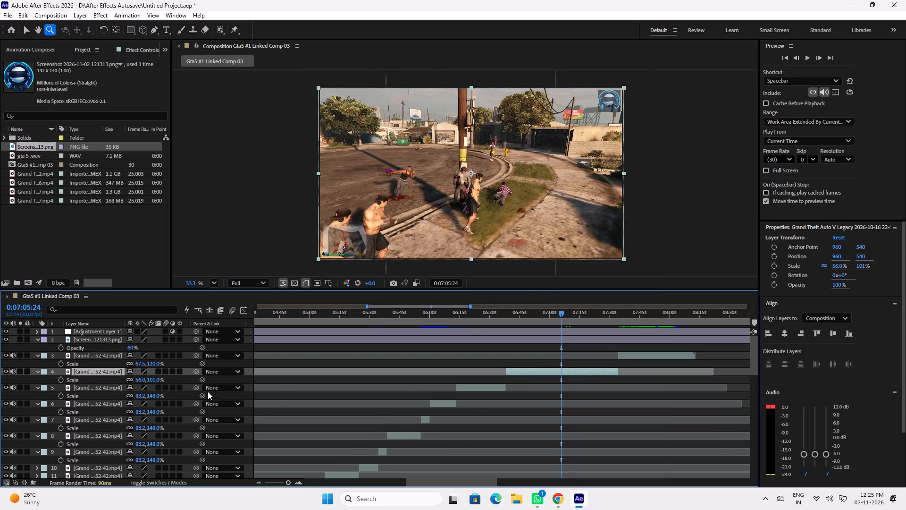
left_click(157, 380)
type("120")
key("Return")
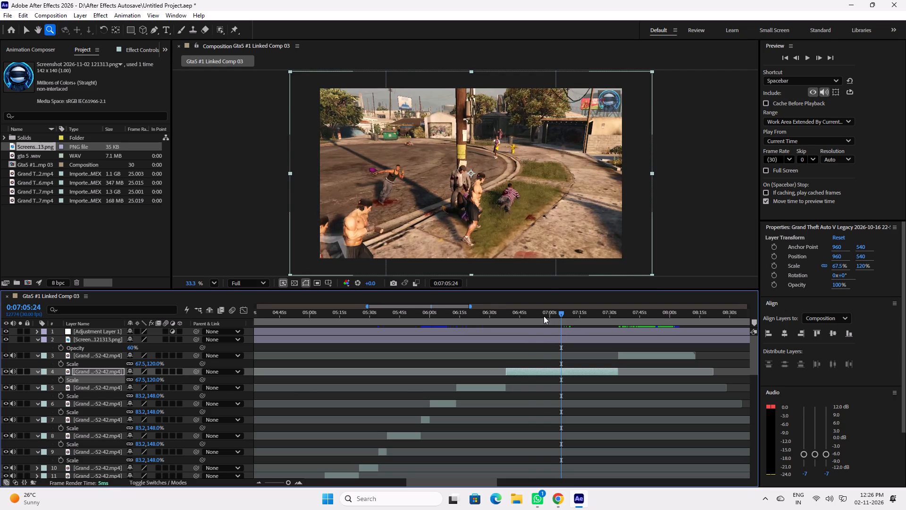
left_click_drag(541, 314, 570, 317)
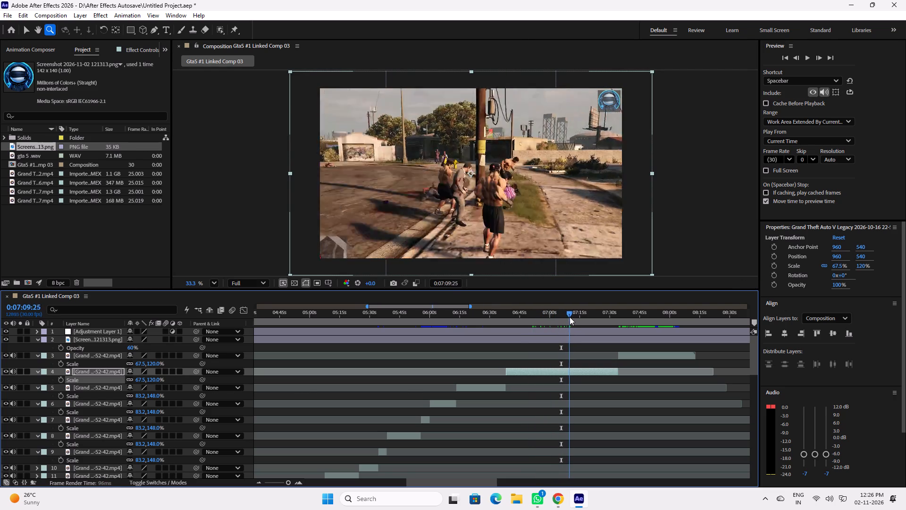
Set the layer 5 clip's linked scale to 67.5, 120.0% and check its framing around 0:06:23:11.
left_click_drag(570, 317, 491, 316)
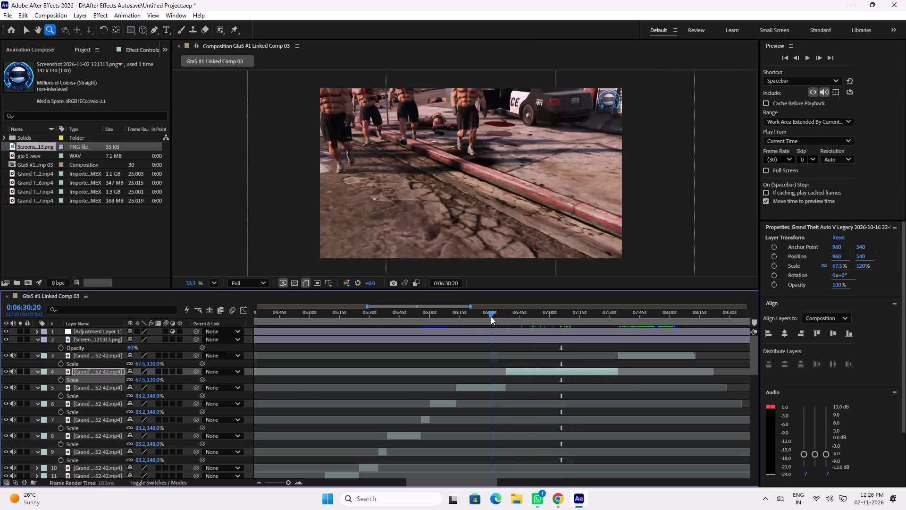
left_click_drag(491, 316, 488, 316)
left_click(479, 384)
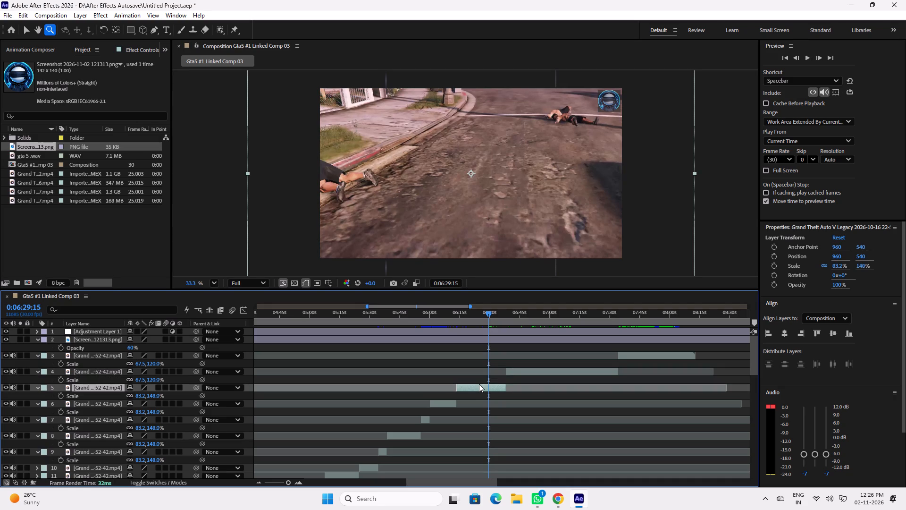
left_click(151, 395)
type("120")
key("Return")
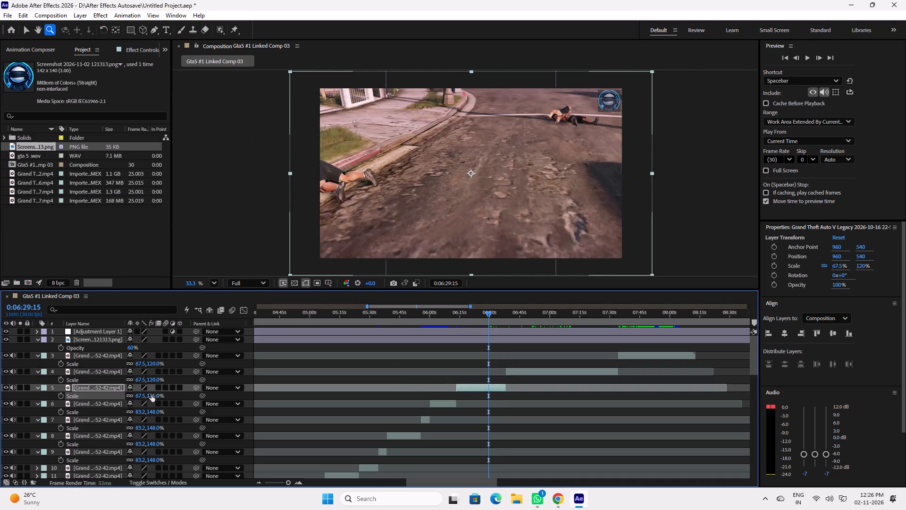
left_click_drag(491, 316, 478, 316)
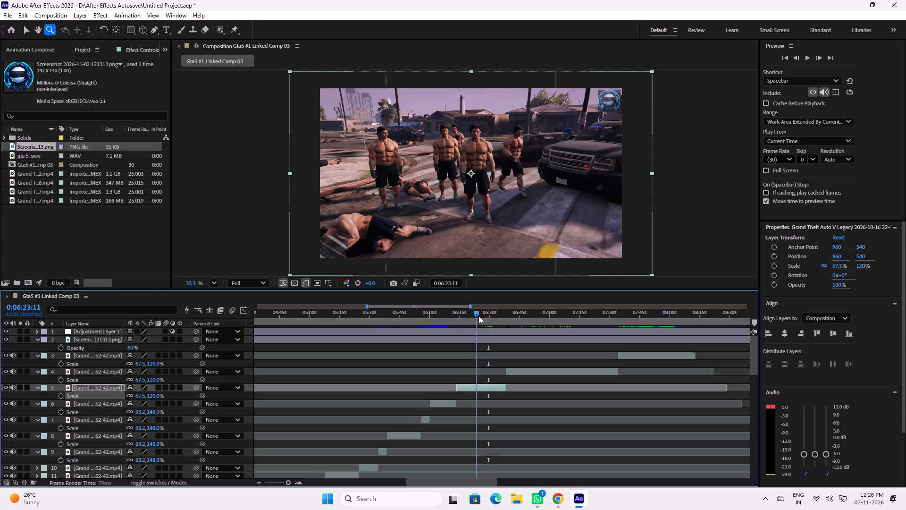
left_click_drag(478, 316, 483, 316)
Save the project.
key("ctrl+s")
Set the layer 6 clip's linked vertical scale to 120% with the playhead at 0:06:06:04.
left_click_drag(453, 313, 451, 313)
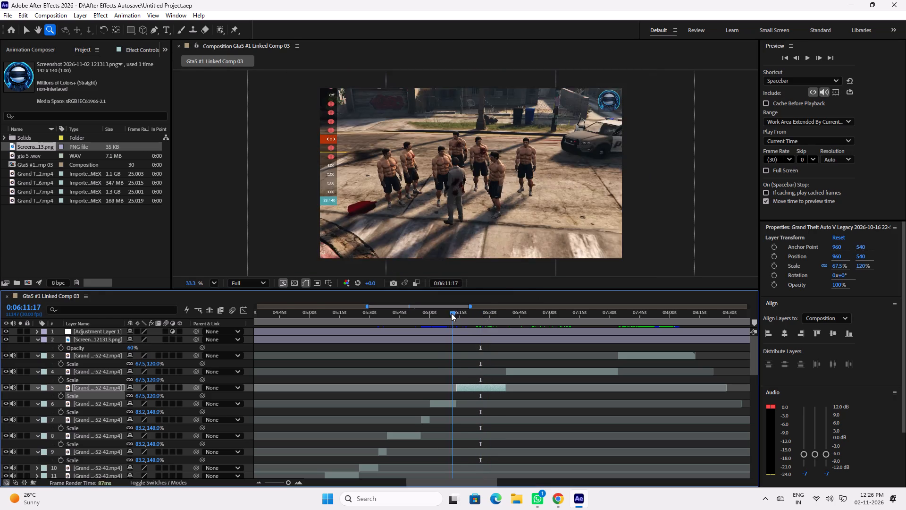
left_click_drag(451, 313, 442, 314)
left_click(440, 404)
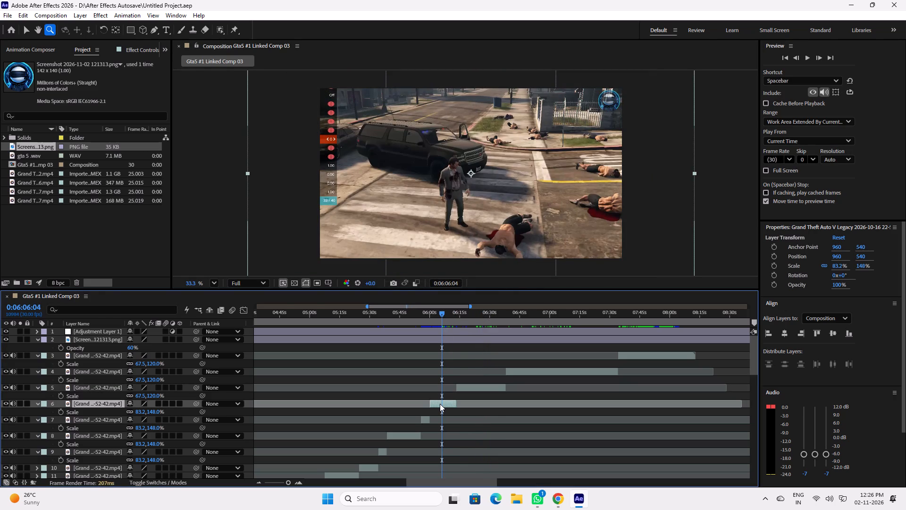
key("s")
key("s")
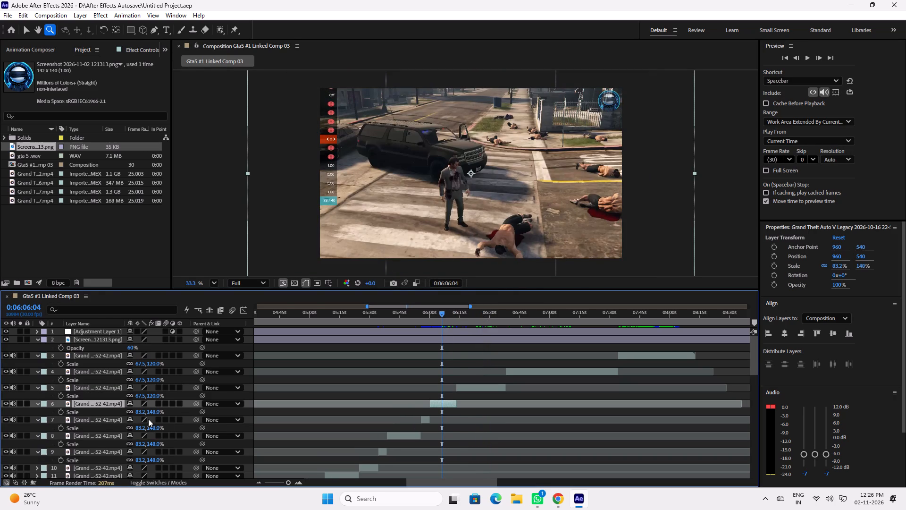
left_click(151, 413)
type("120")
Apply the layer 6 clip's linked scale of 67.5, 120.0% and check its framing between 0:05:59:23 and 0:06:04:00.
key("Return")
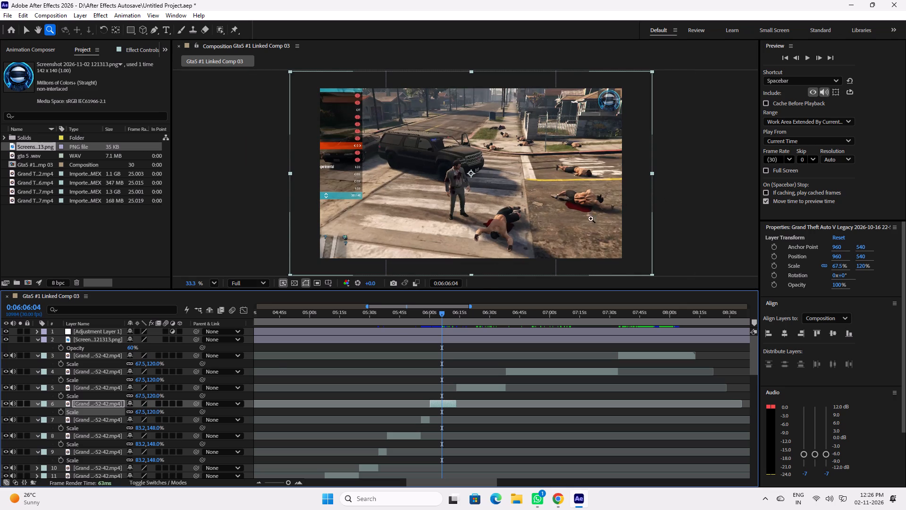
left_click_drag(440, 314, 433, 314)
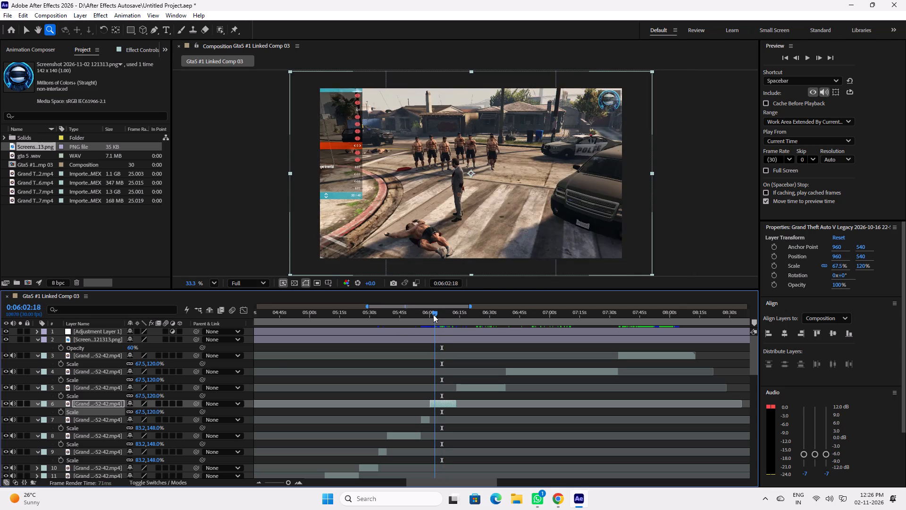
left_click_drag(433, 314, 428, 315)
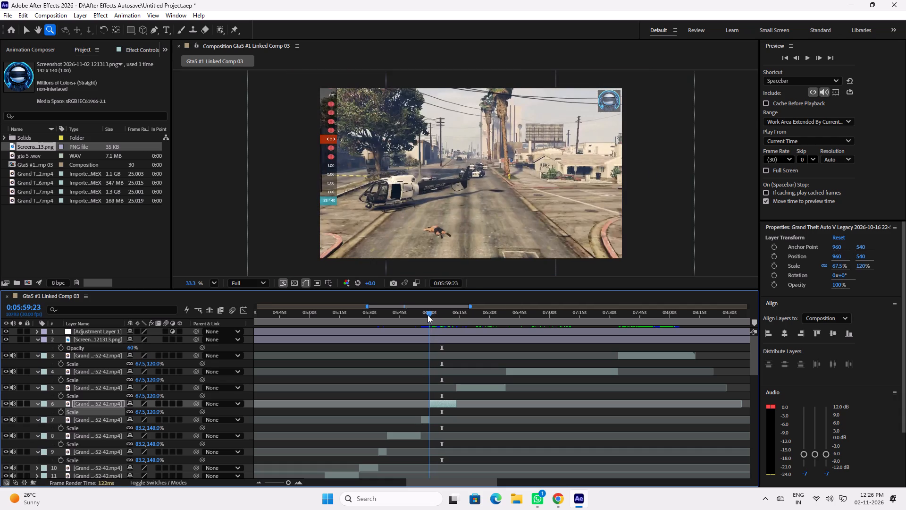
left_click_drag(428, 315, 436, 315)
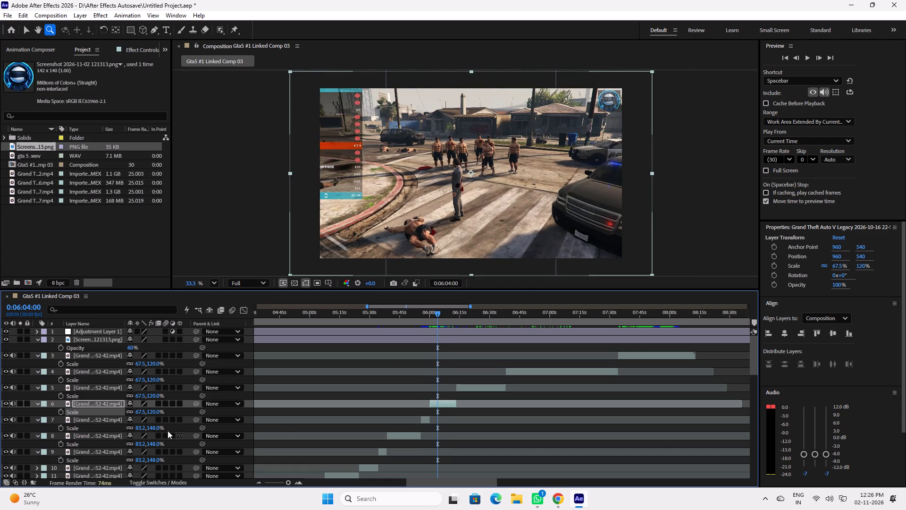
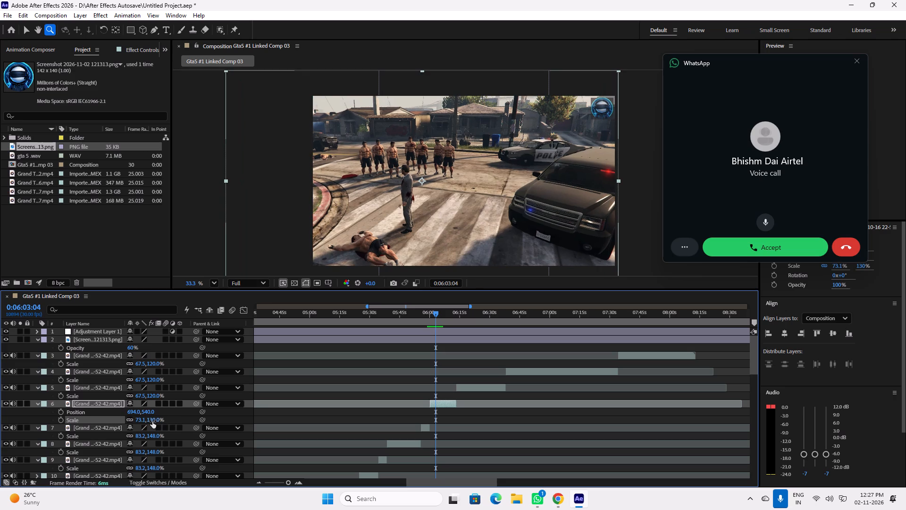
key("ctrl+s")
Check the layer 6 clip's framing around 0:06:09:13.
left_click_drag(436, 315, 449, 314)
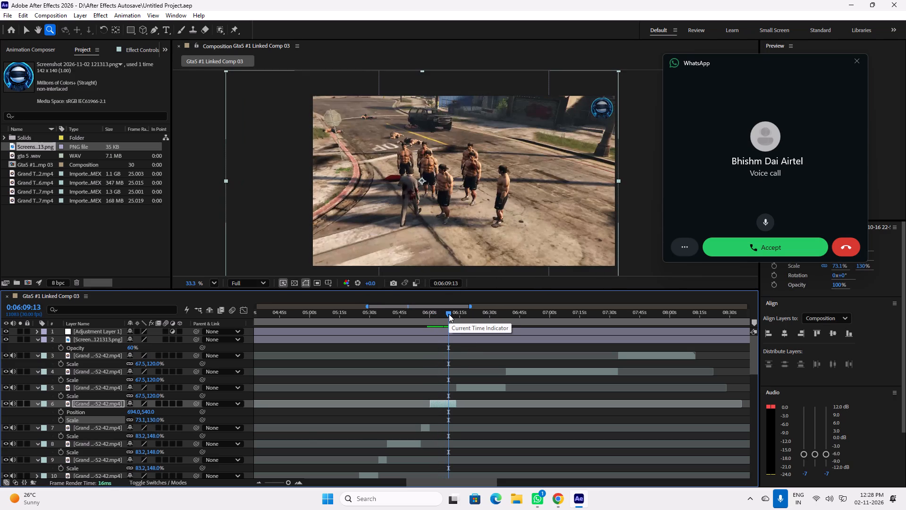
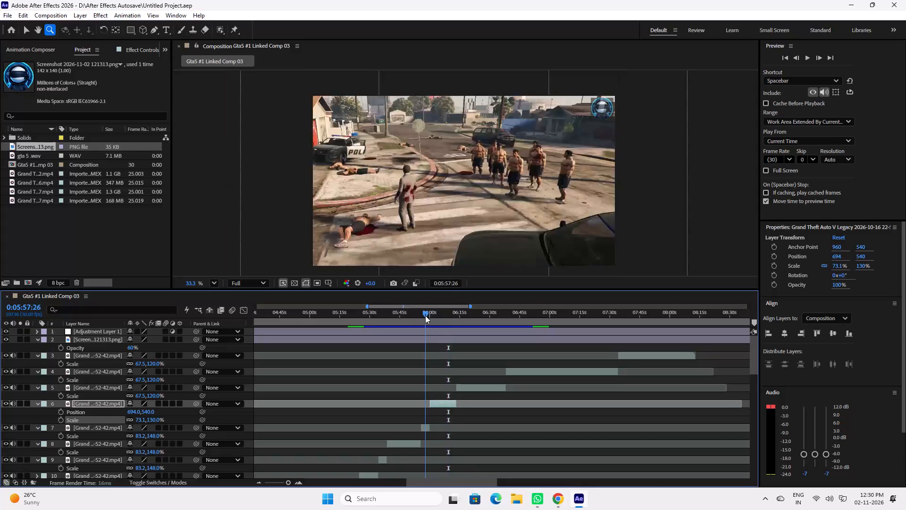
Preview the layer 6 clip from 0:05:57:26 and around 0:06:13:13 to check its framing and the cuts to neighbouring clips.
key("space")
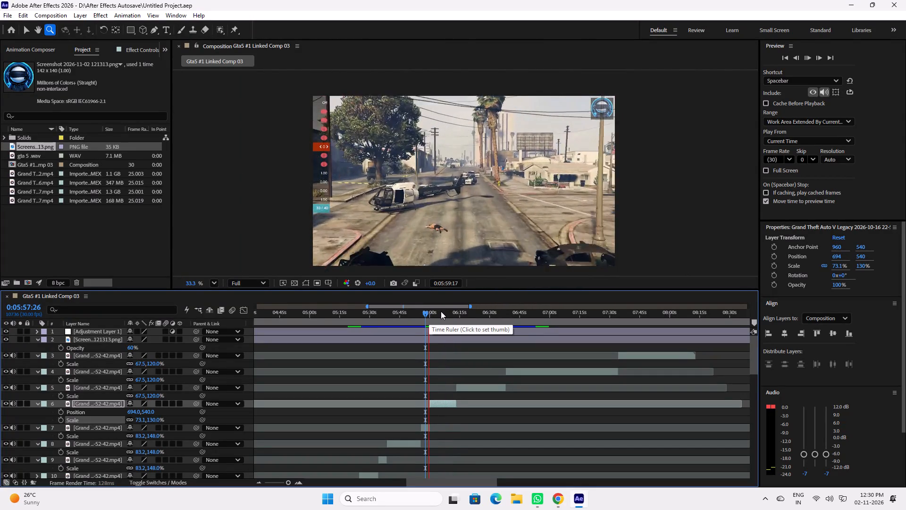
key("space")
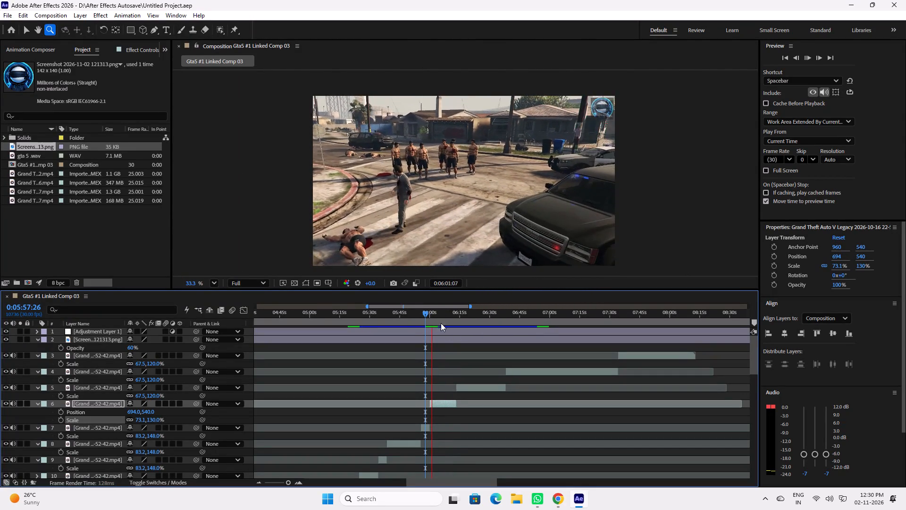
left_click_drag(416, 320, 435, 317)
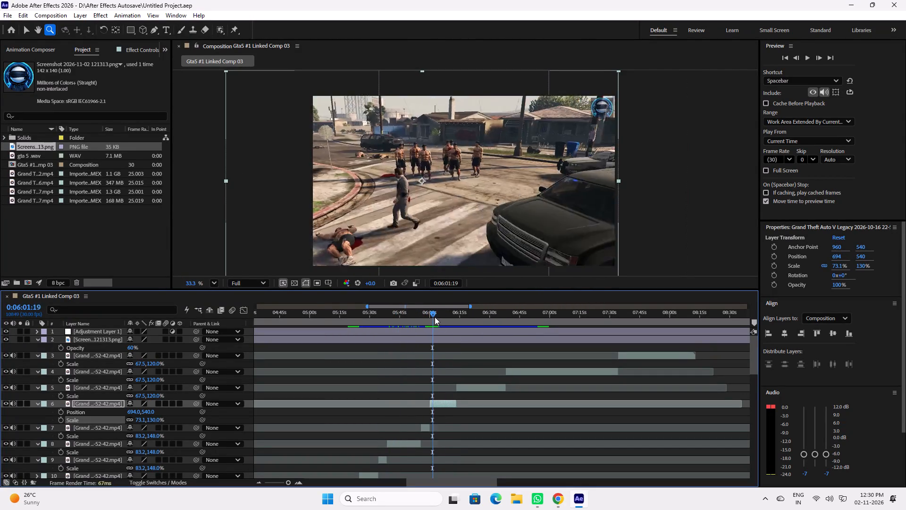
left_click_drag(435, 317, 461, 315)
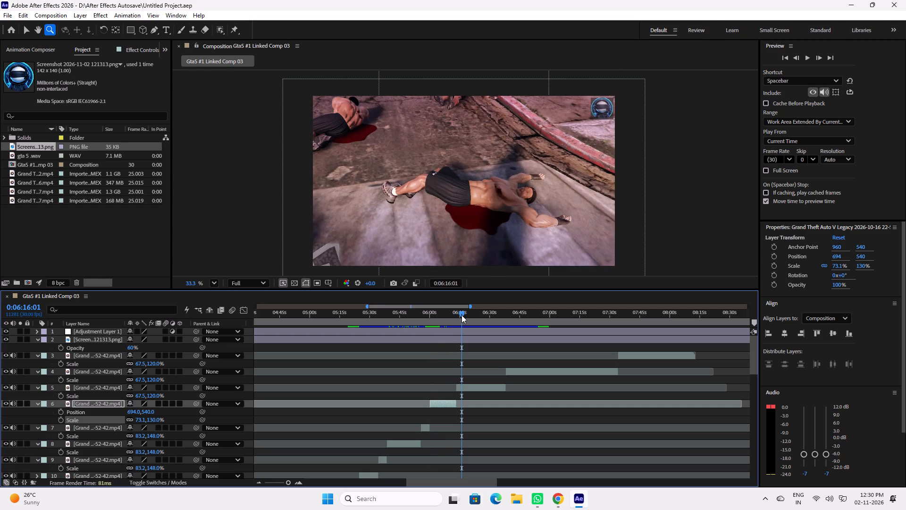
left_click_drag(462, 313, 457, 313)
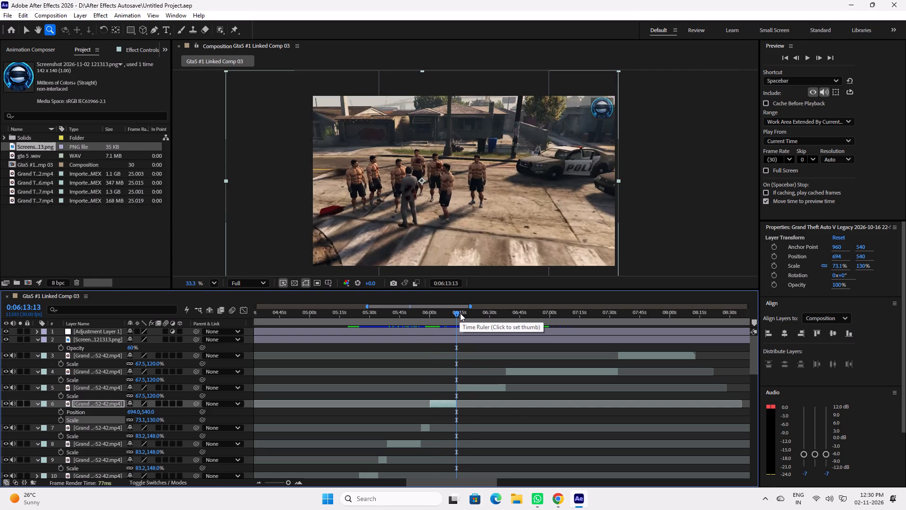
key("space")
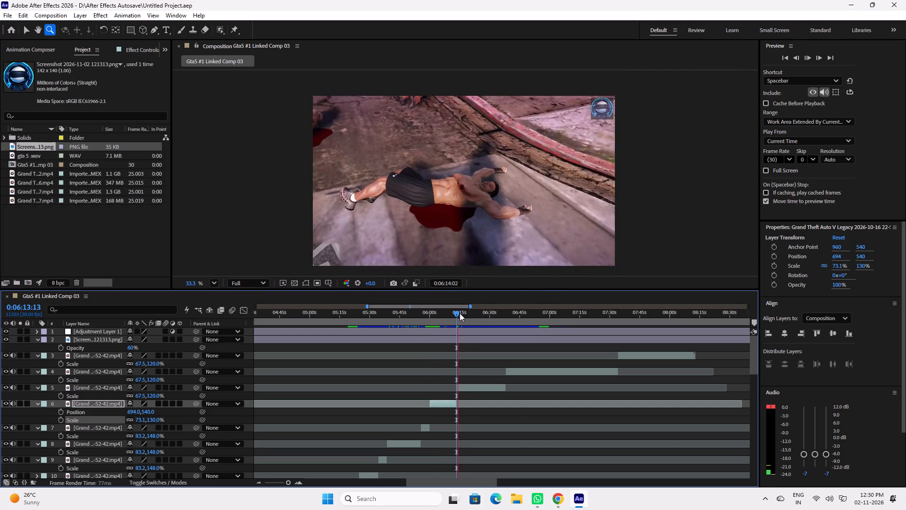
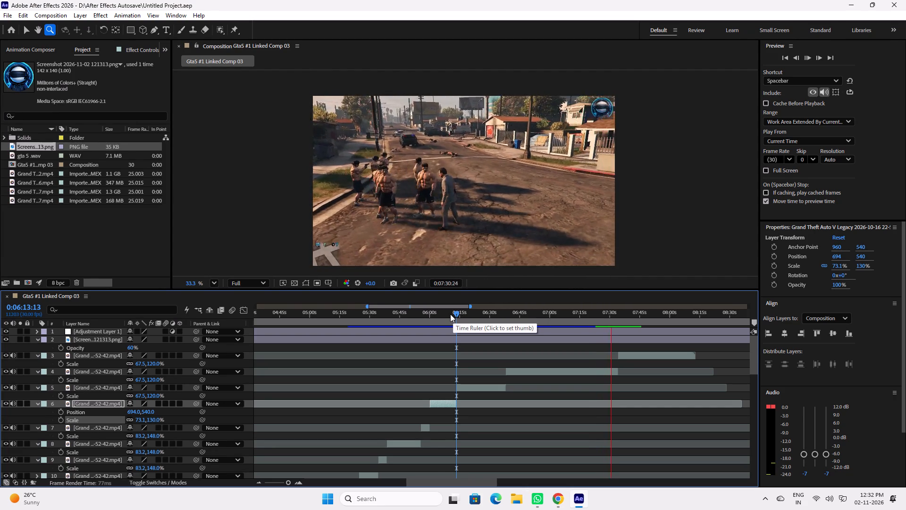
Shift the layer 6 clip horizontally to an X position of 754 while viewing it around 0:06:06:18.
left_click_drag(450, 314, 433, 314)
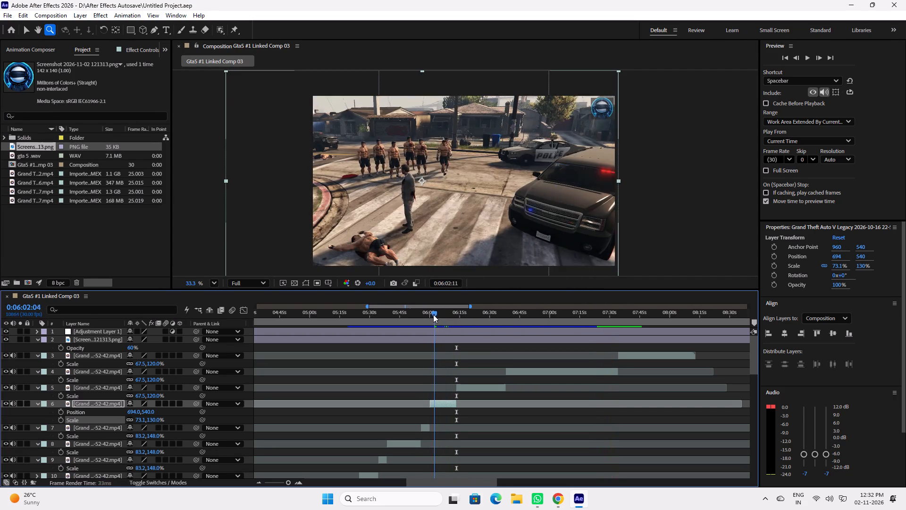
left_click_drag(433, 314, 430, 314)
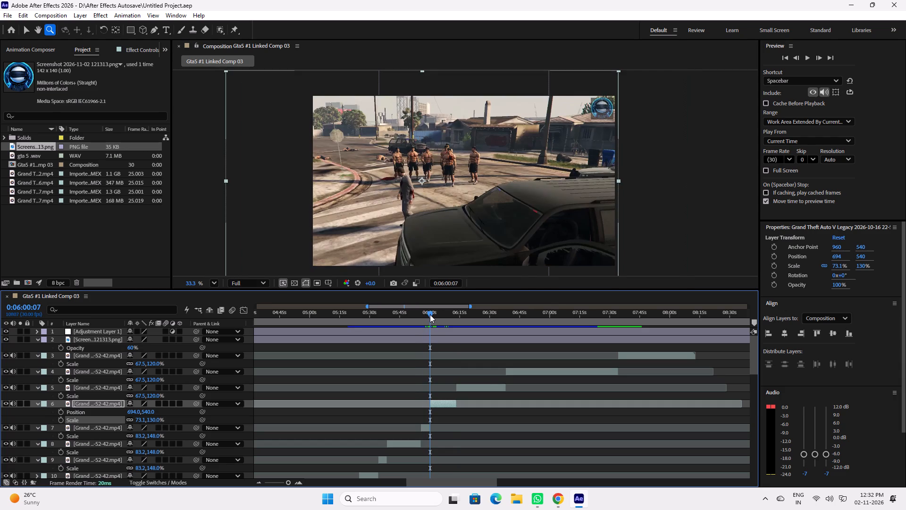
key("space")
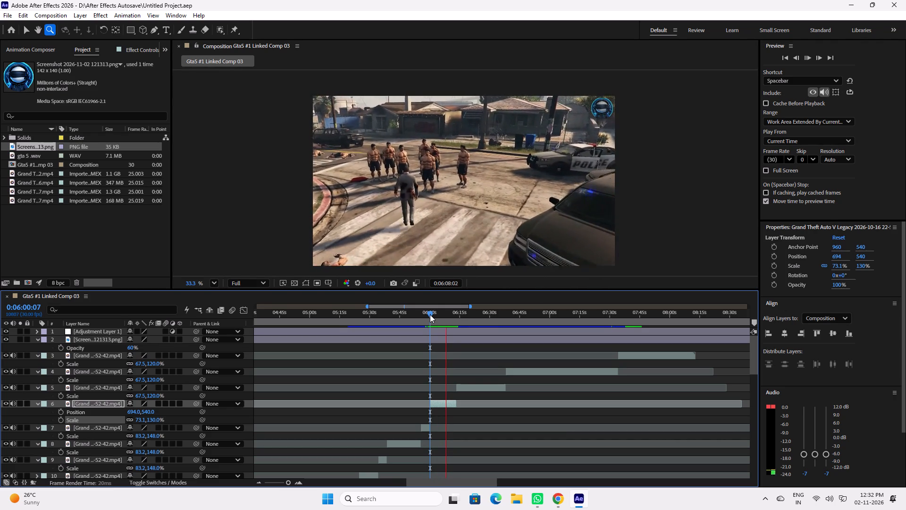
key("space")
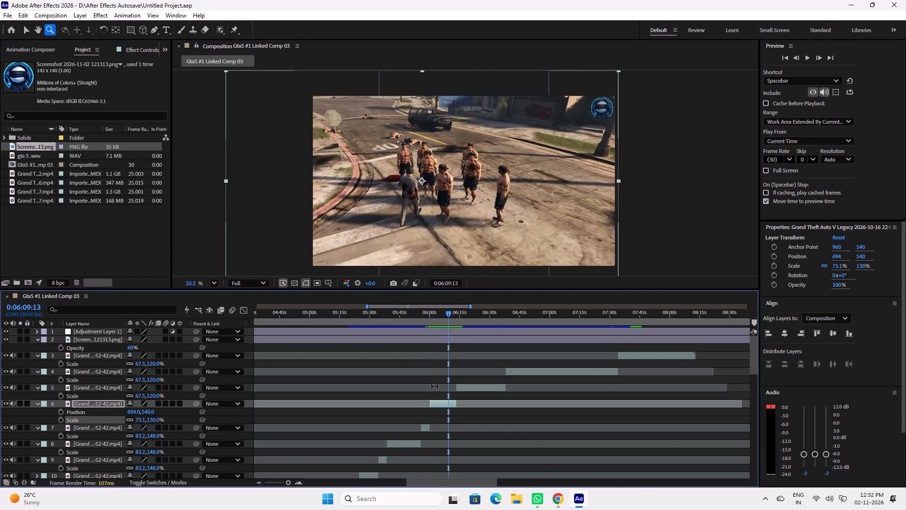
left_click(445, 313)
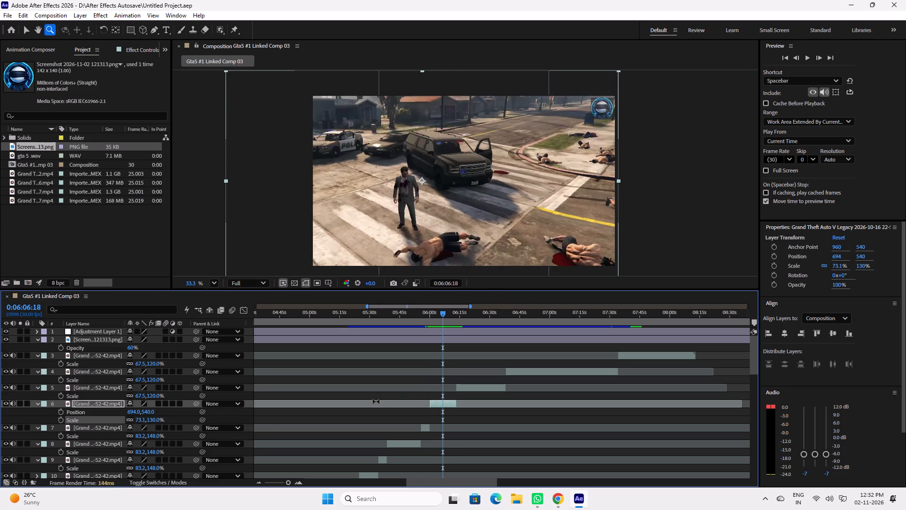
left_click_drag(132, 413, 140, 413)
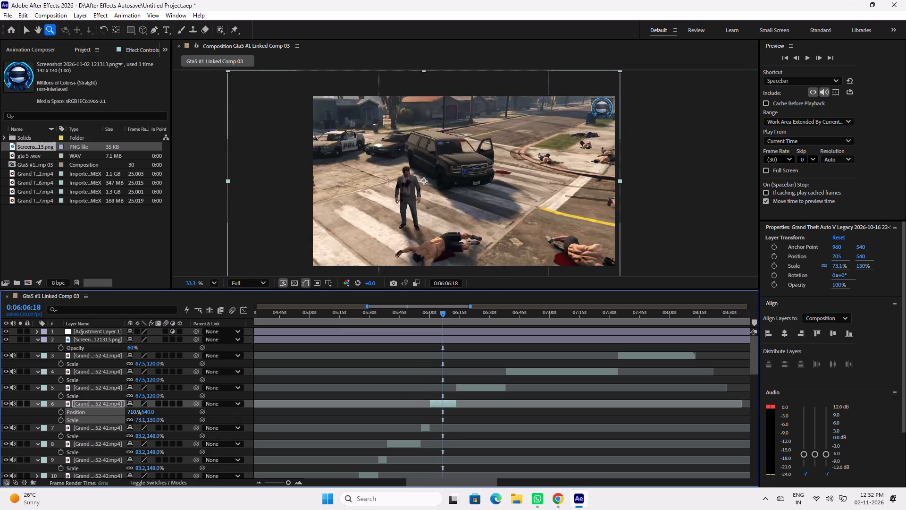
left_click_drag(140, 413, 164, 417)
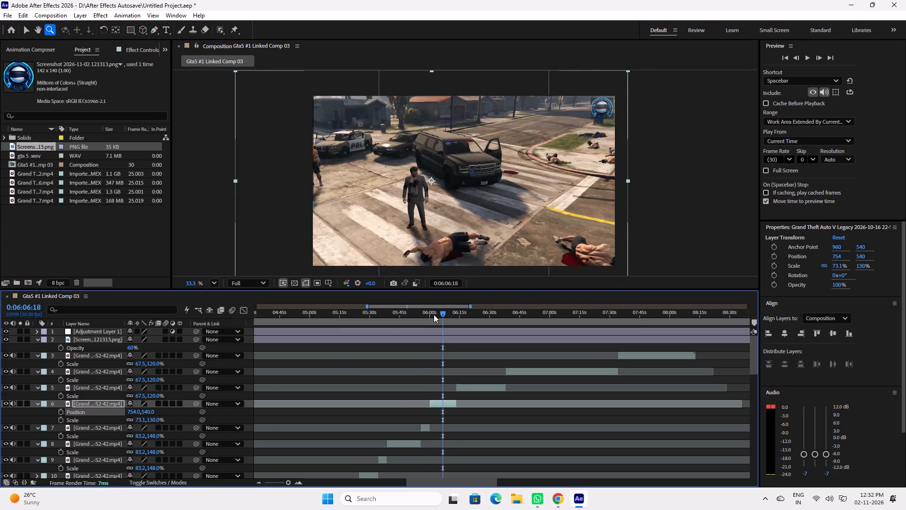
Preview the layer 6 clip enlarged, from 0:06:02:18 and again from 0:06:03:16, to check its new framing.
left_click(434, 314)
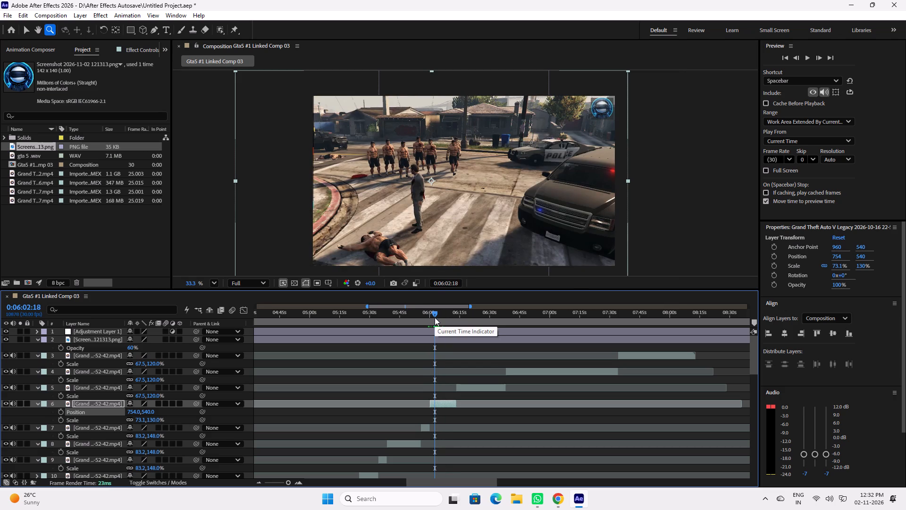
scroll(453, 144, "up", 3)
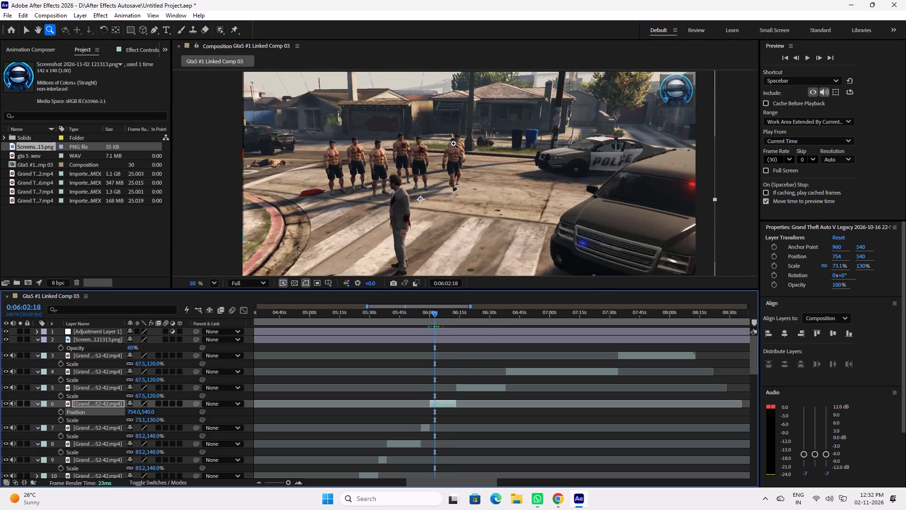
scroll(453, 144, "up", 1)
key("space")
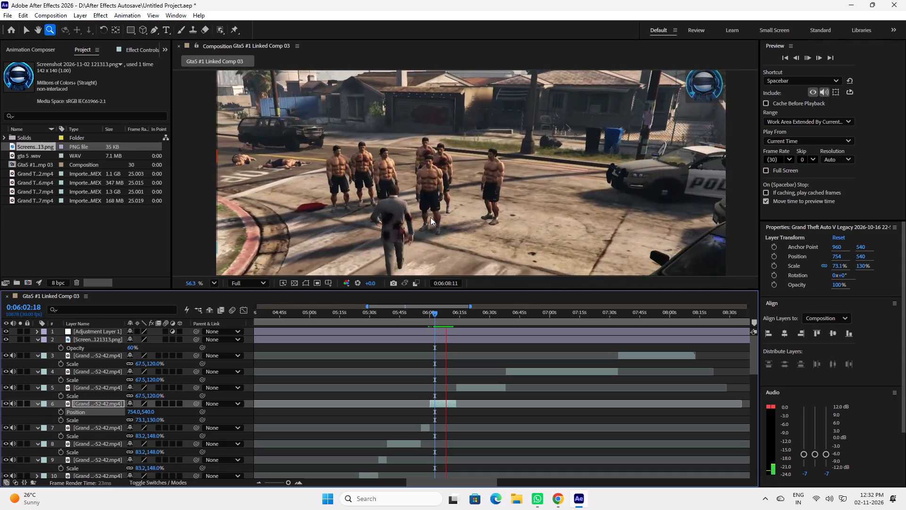
key("space")
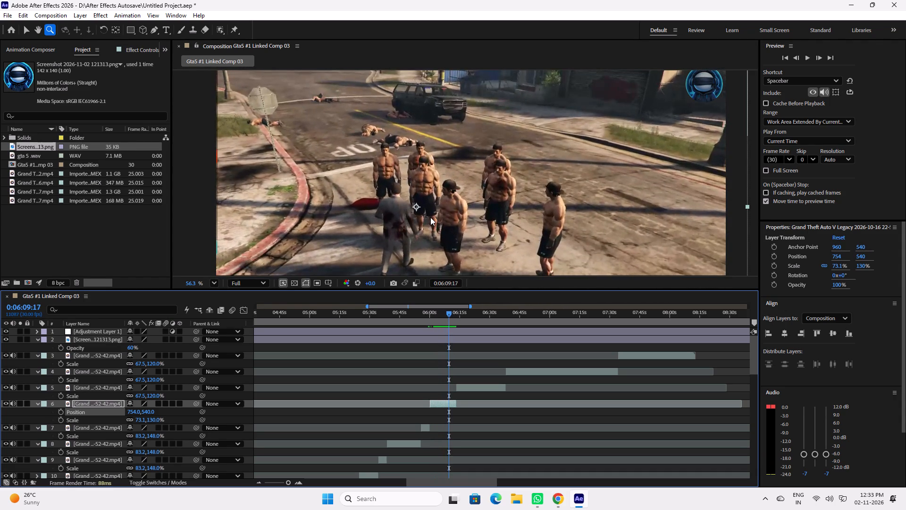
key("space")
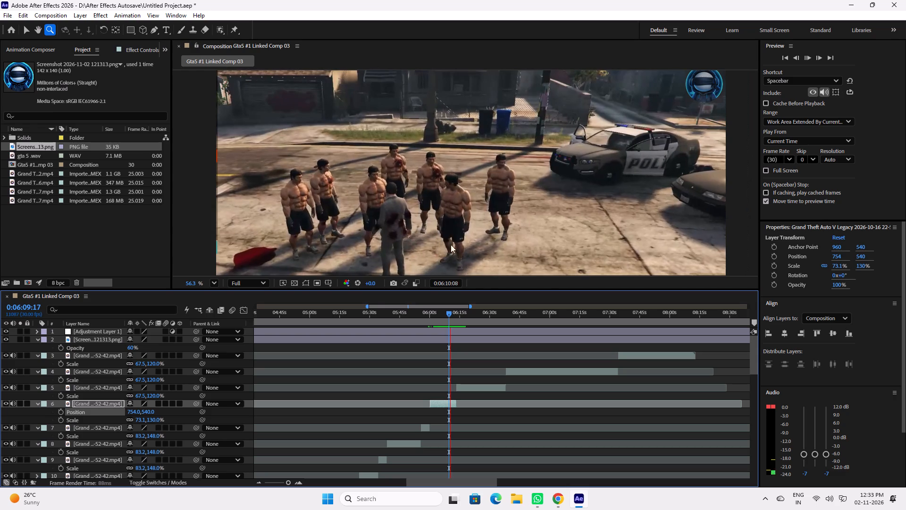
key("space")
key("space")
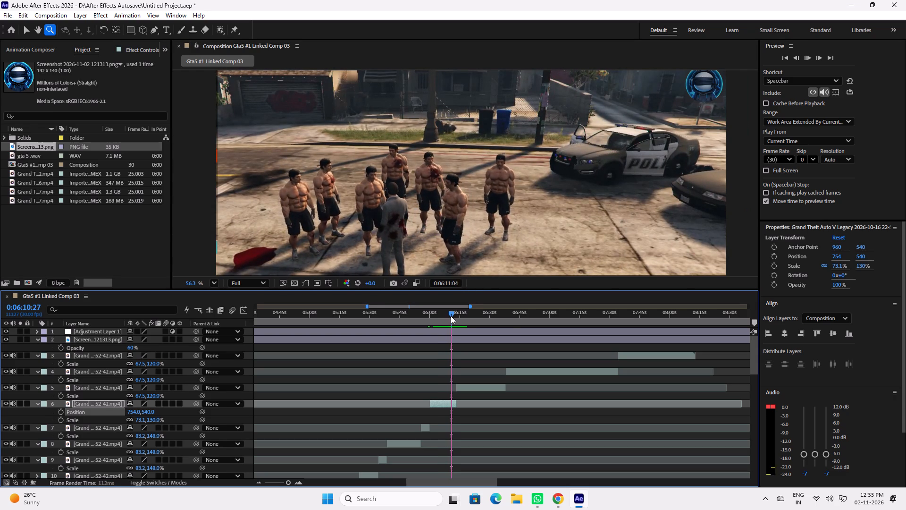
left_click_drag(445, 314, 436, 314)
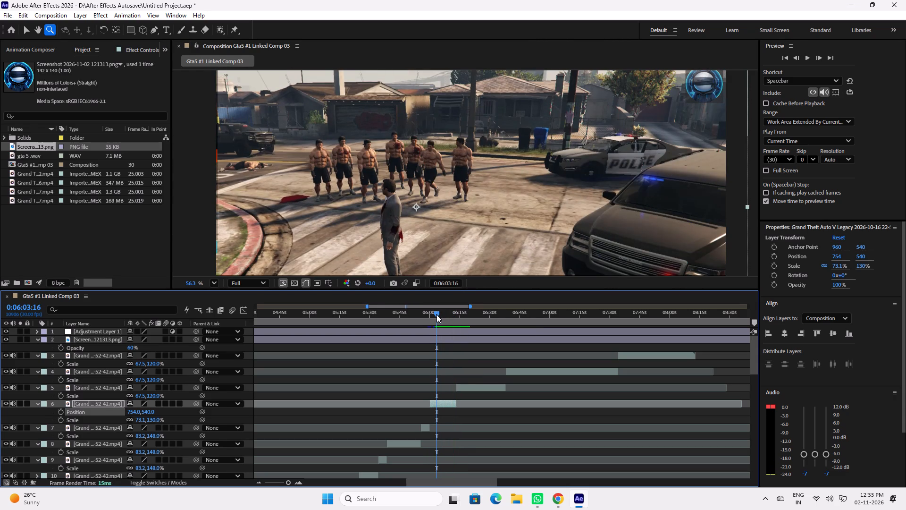
key("space")
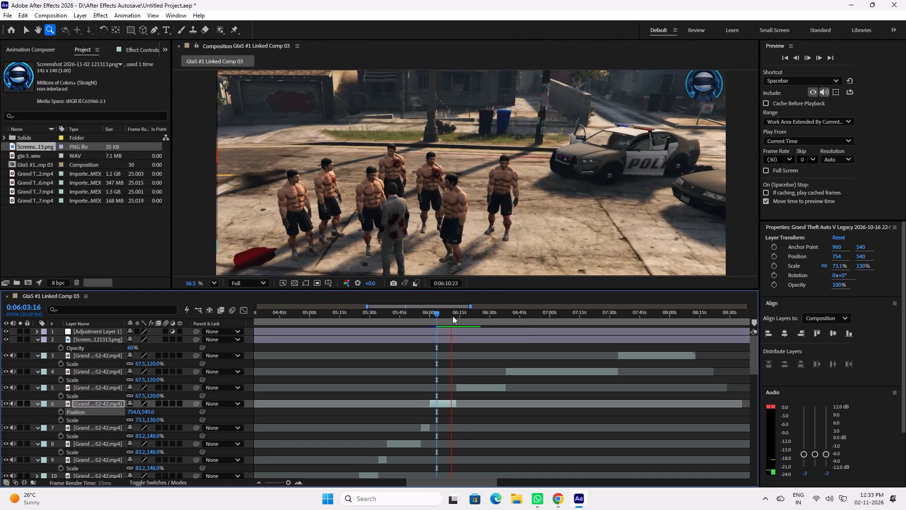
key("space")
Set the layer 6 clip's X position to 730, undoing the further shift made beyond it.
left_click_drag(432, 317, 428, 317)
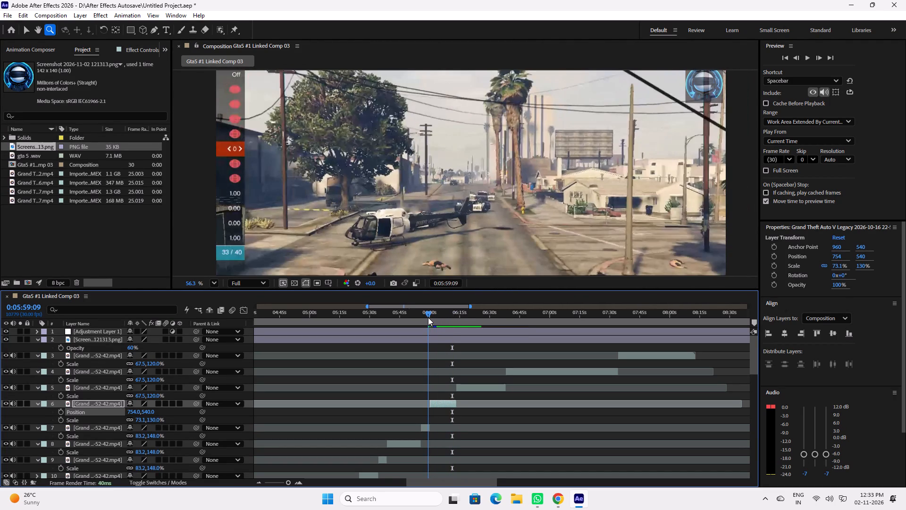
left_click_drag(428, 317, 427, 317)
scroll(448, 220, "down", 4)
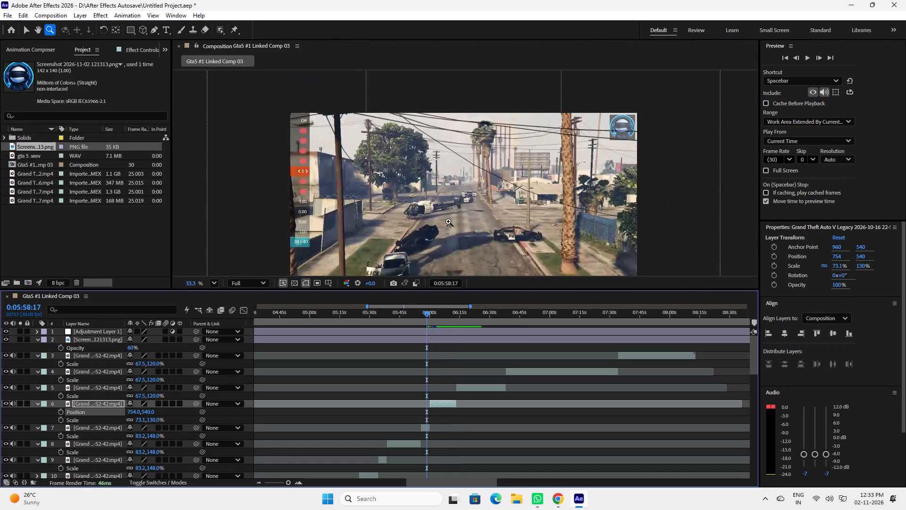
key("space")
key("space")
key("space")
key("space")
key("space")
key("space")
key("space")
key("space")
key("space")
key("space")
key("space")
key("space")
key("space")
key("space")
left_click_drag(451, 234, 454, 190)
scroll(456, 211, "down", 2)
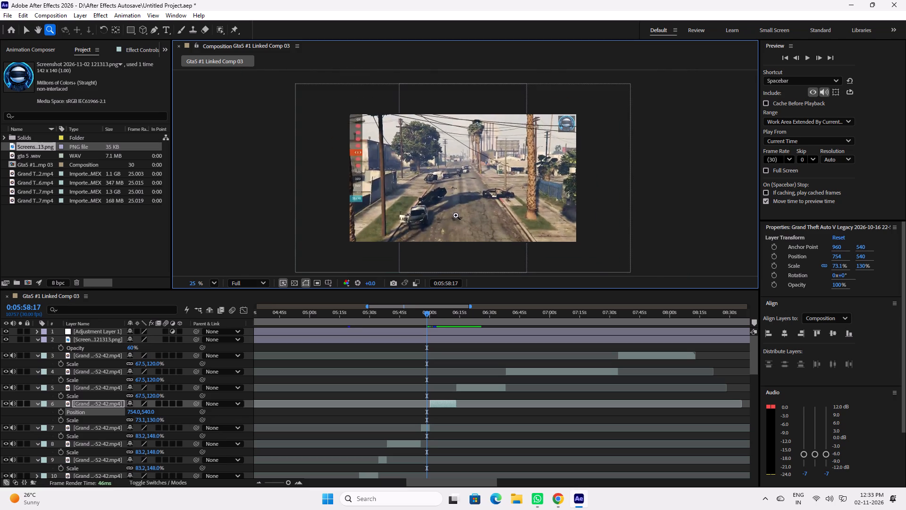
scroll(456, 219, "down", 1)
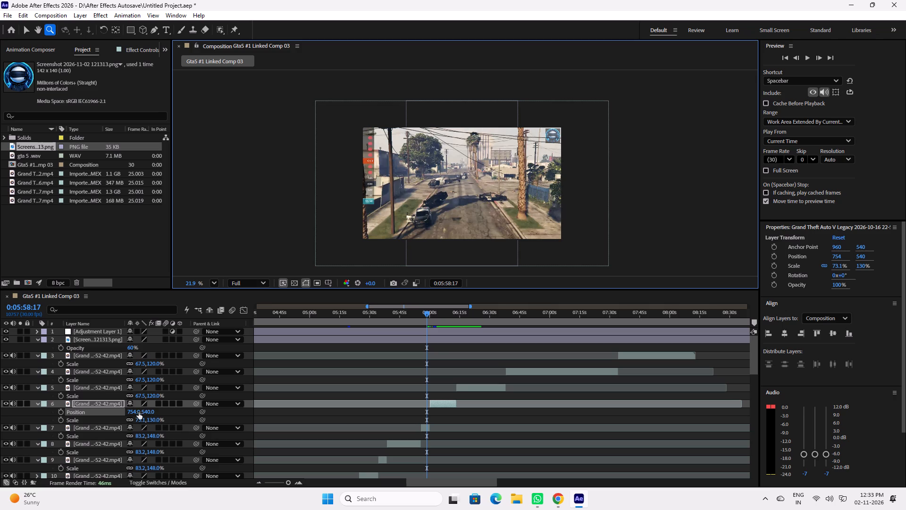
left_click_drag(129, 412, 117, 411)
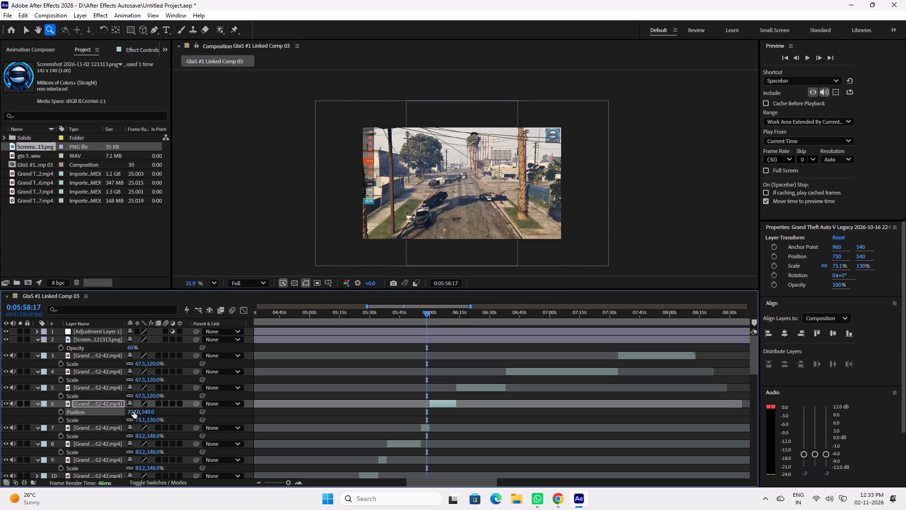
left_click_drag(134, 411, 122, 411)
key("ctrl+z")
Show Position for the layer 7 clip at 0:05:58:10 and set its X position to 974.
left_click_drag(461, 312, 467, 314)
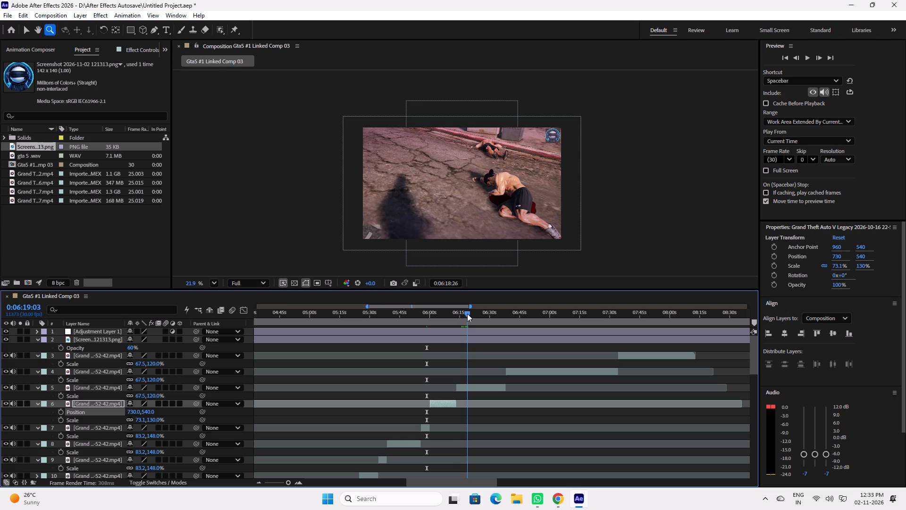
left_click_drag(467, 314, 428, 316)
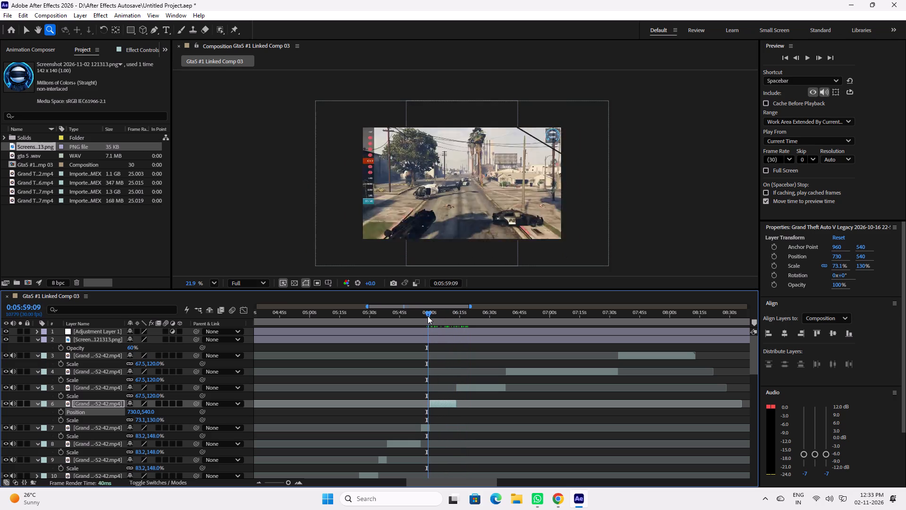
left_click_drag(428, 316, 426, 316)
left_click(423, 429)
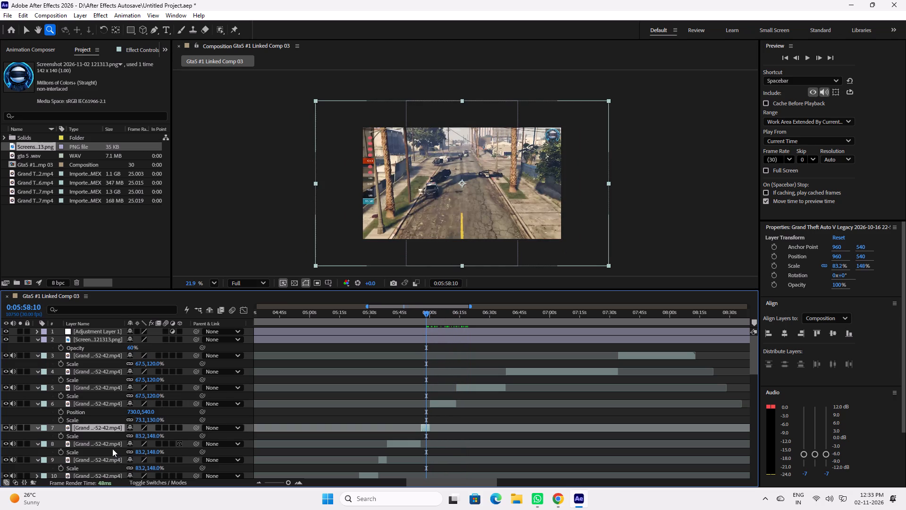
key("shift+p")
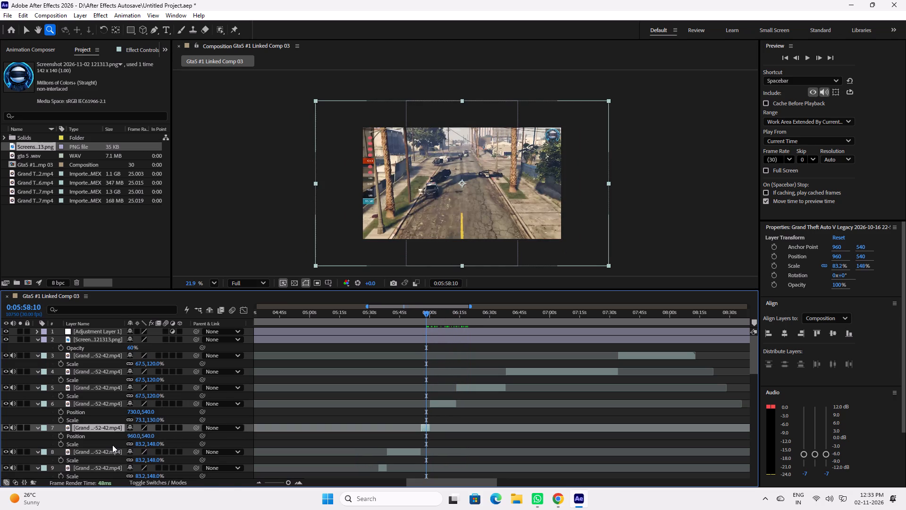
left_click_drag(130, 438, 137, 438)
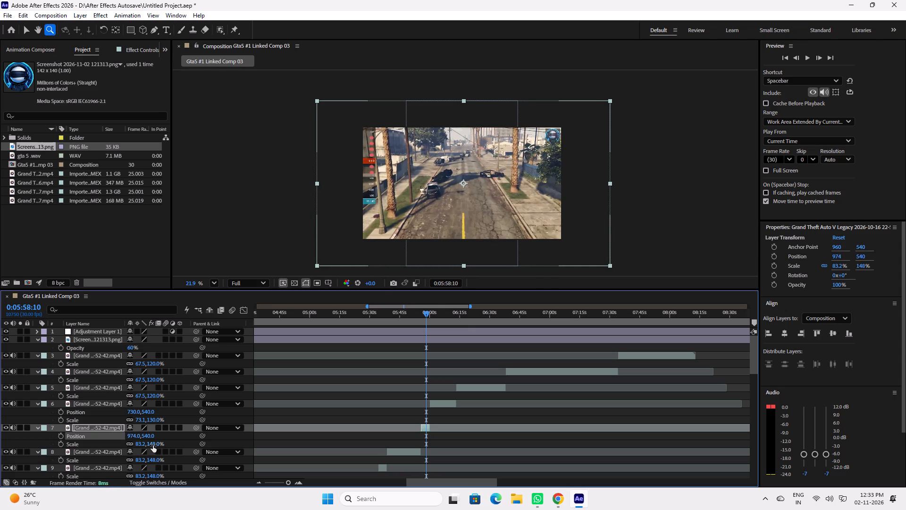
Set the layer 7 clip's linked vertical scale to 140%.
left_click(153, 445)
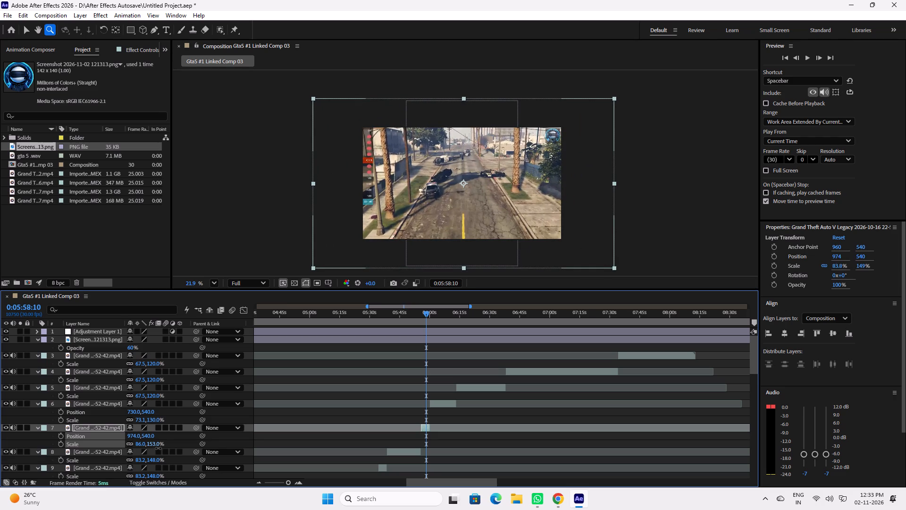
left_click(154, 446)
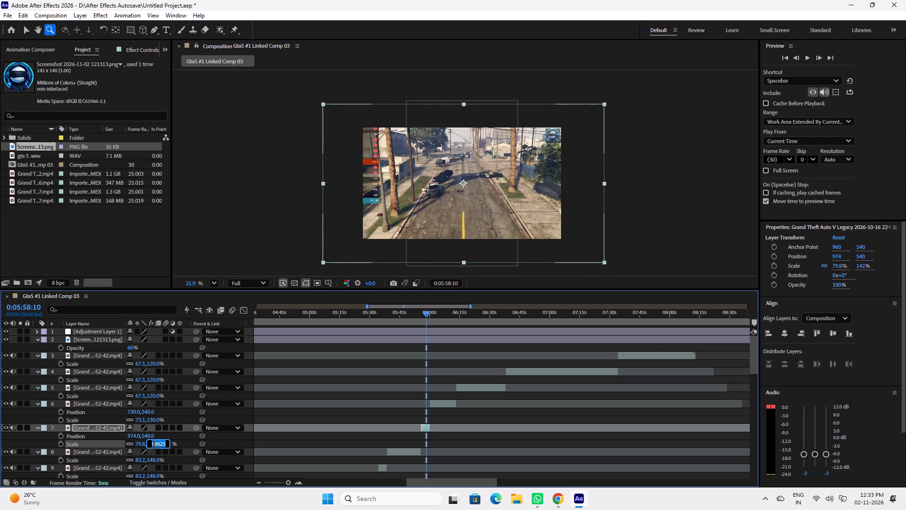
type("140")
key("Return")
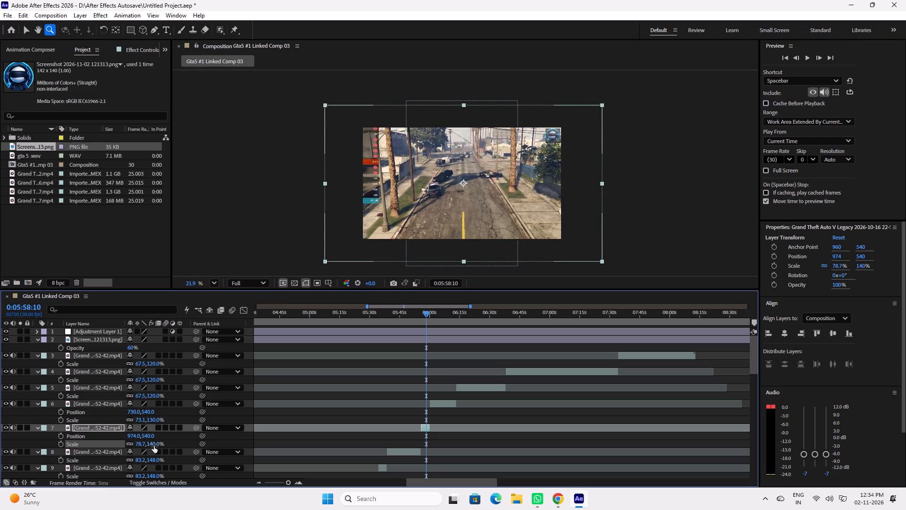
Shift the layer 7 clip horizontally to an X position of 816 and save the project.
left_click_drag(131, 438, 85, 438)
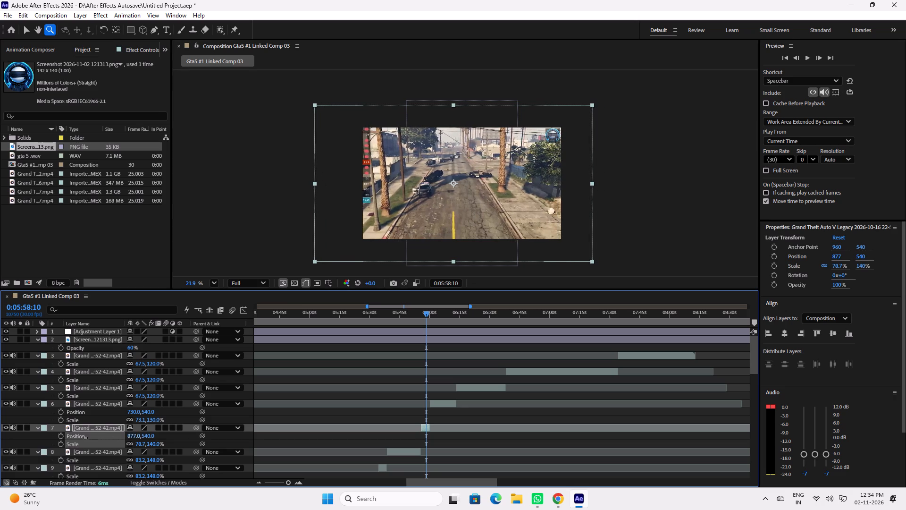
left_click_drag(85, 438, 56, 438)
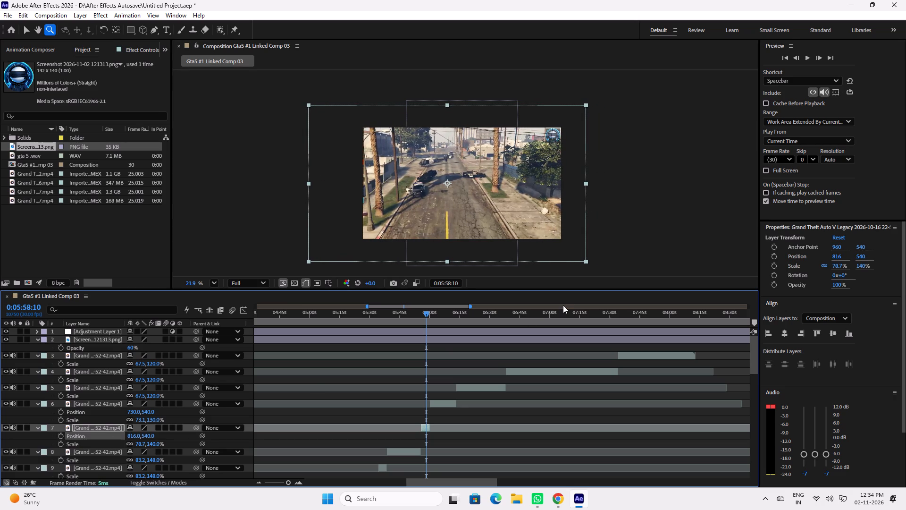
key("ctrl+s")
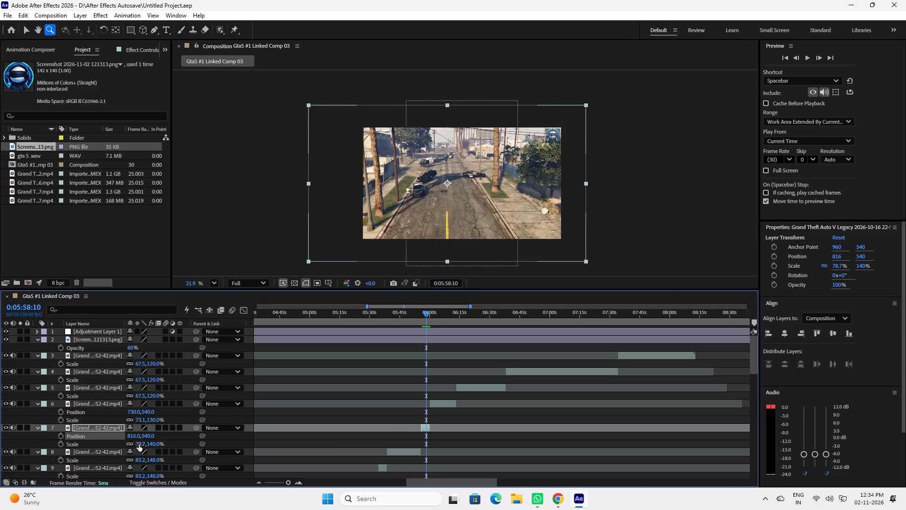
Set the layer 7 clip's linked vertical scale to 150%.
left_click(155, 443)
type("150")
key("Return")
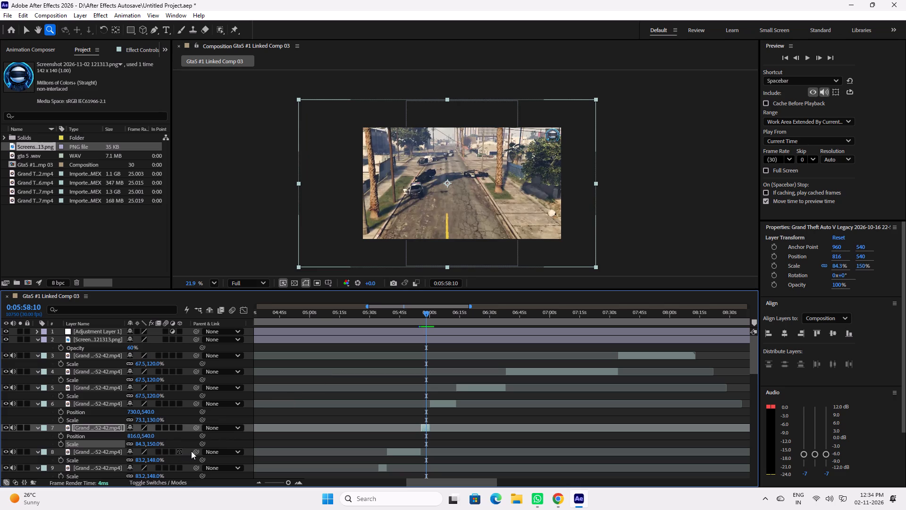
Shift the layer 7 clip horizontally to an X position of 862 and preview the playback from about 0:05:57.
left_click_drag(129, 436, 129, 436)
left_click_drag(129, 436, 165, 438)
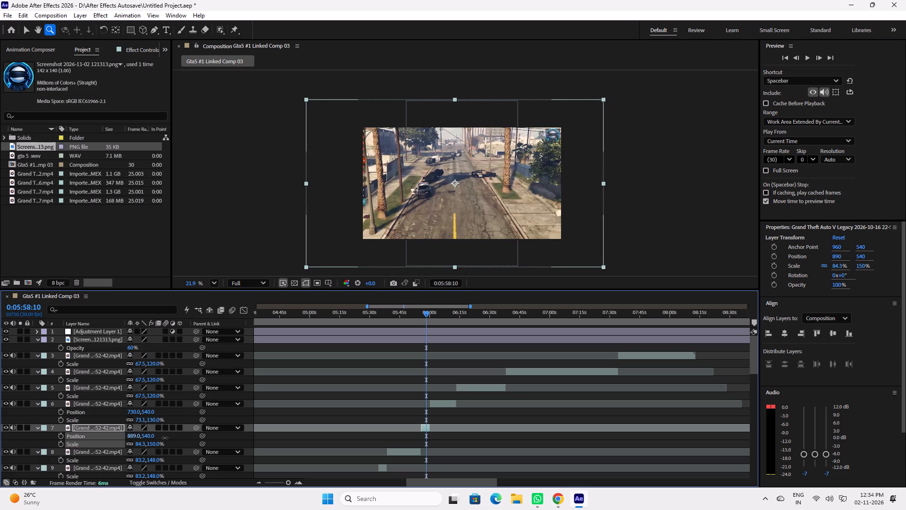
left_click_drag(165, 438, 155, 440)
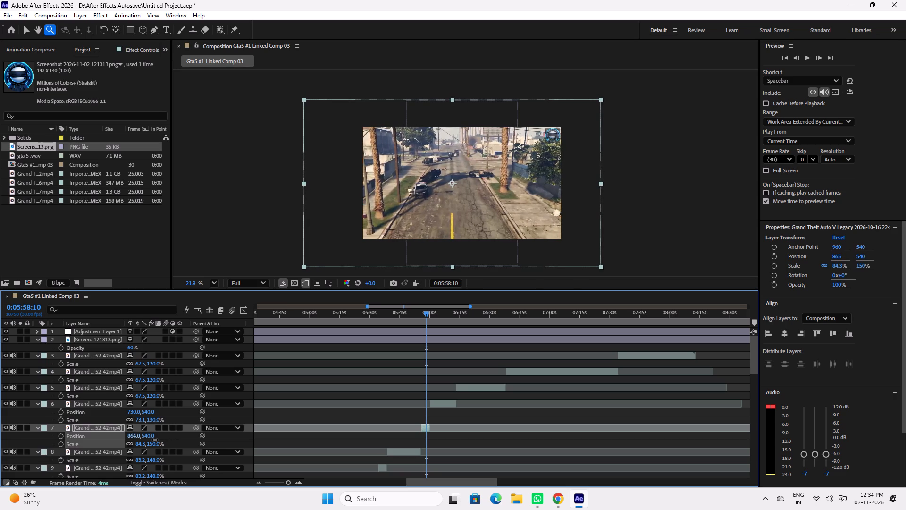
left_click_drag(155, 440, 156, 440)
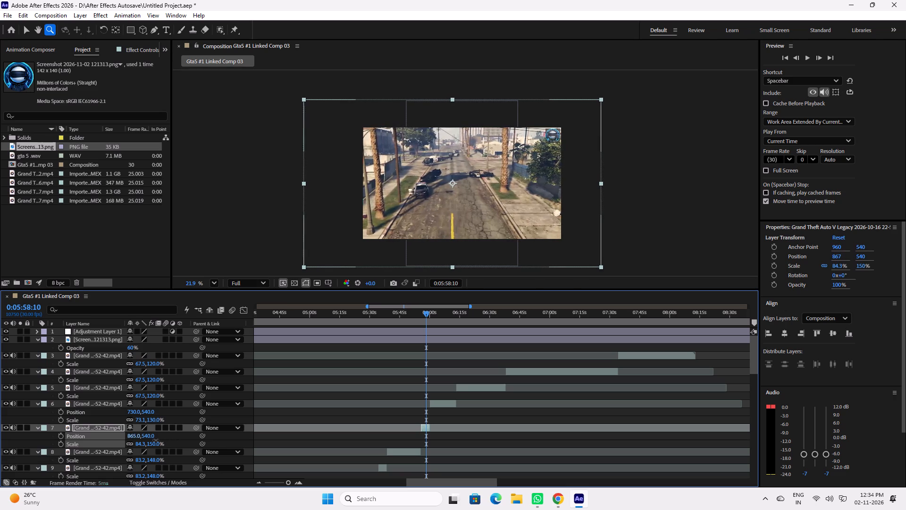
left_click_drag(156, 440, 155, 440)
scroll(459, 206, "up", 6)
scroll(459, 204, "down", 2)
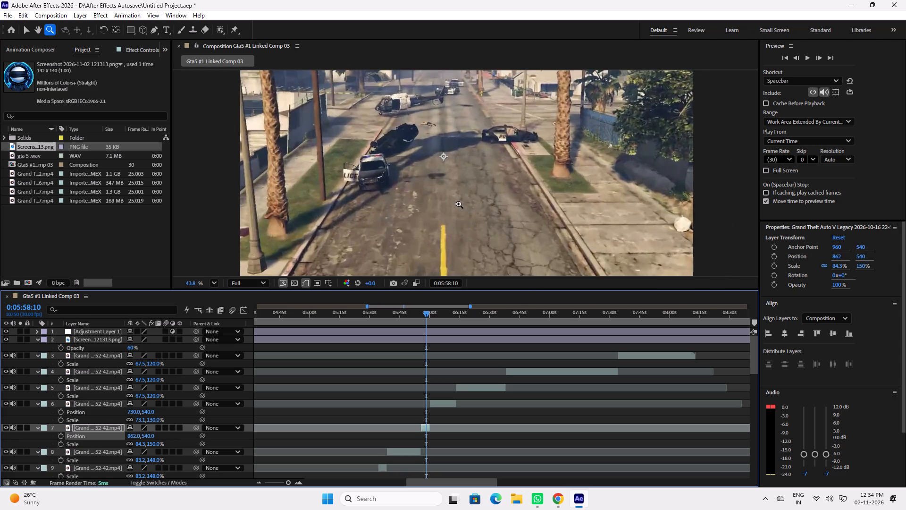
scroll(459, 204, "down", 2)
left_click(427, 312)
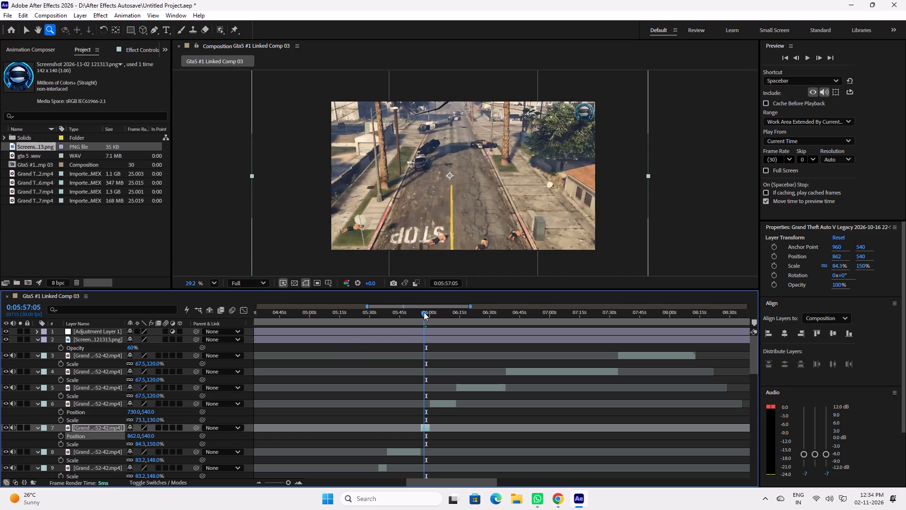
key("space")
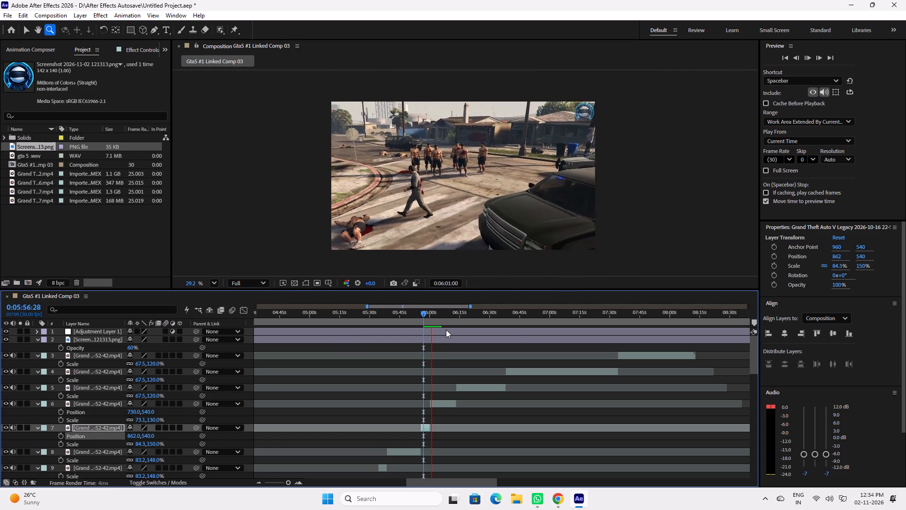
key("space")
Set the linked vertical scale of the layer 8 clip to 120% at 0:05:46:17.
left_click_drag(431, 317, 425, 317)
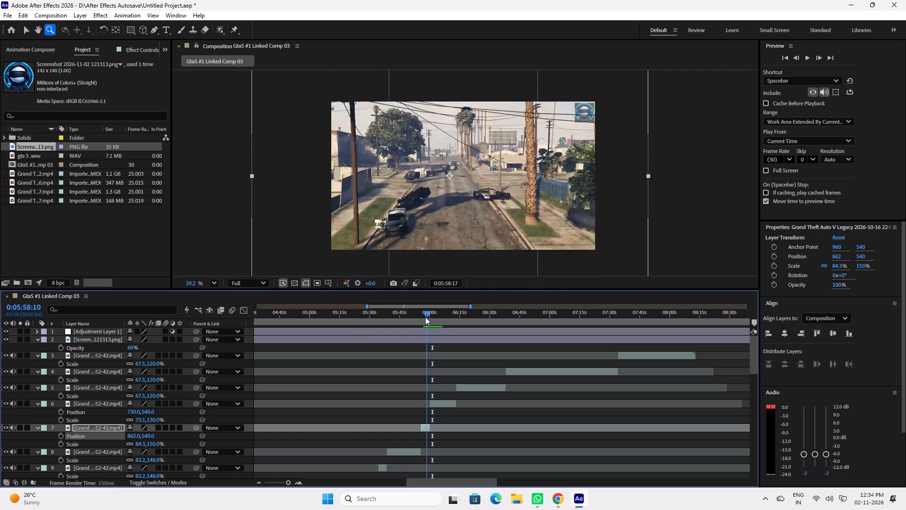
left_click_drag(425, 317, 405, 320)
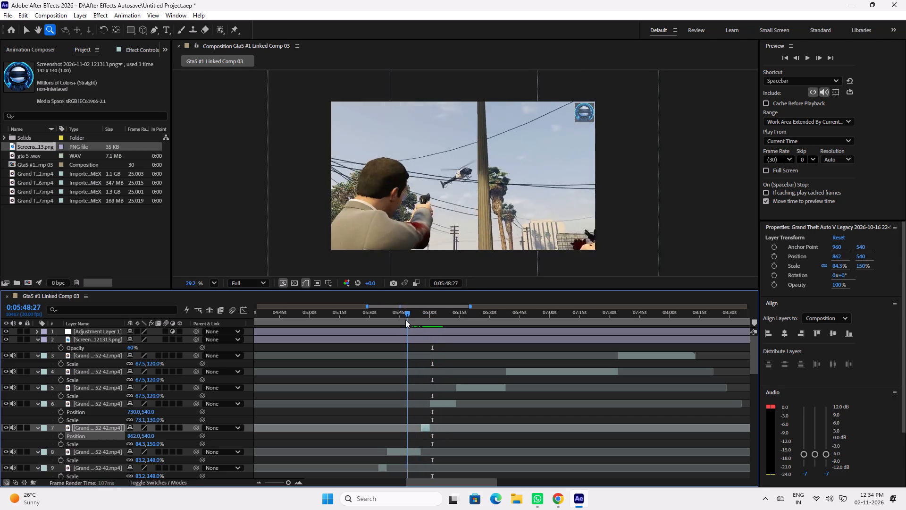
left_click_drag(405, 320, 402, 320)
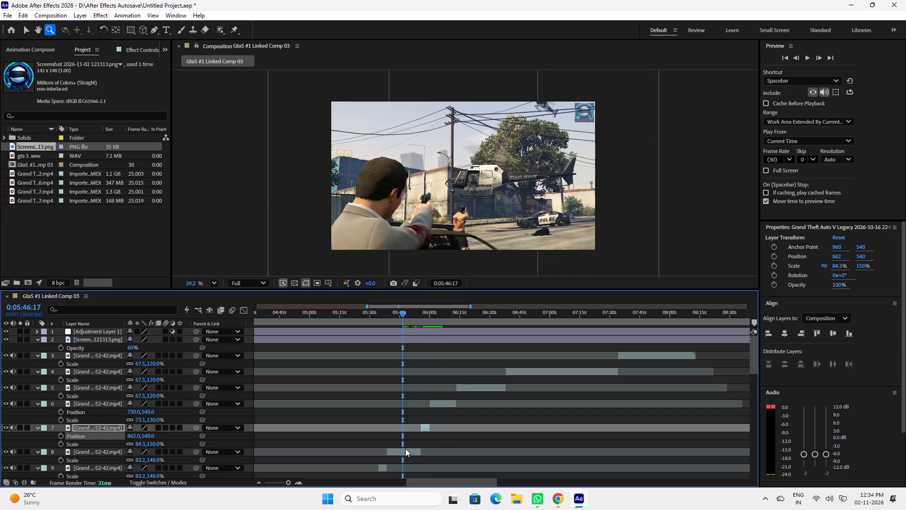
left_click(405, 449)
left_click(157, 461)
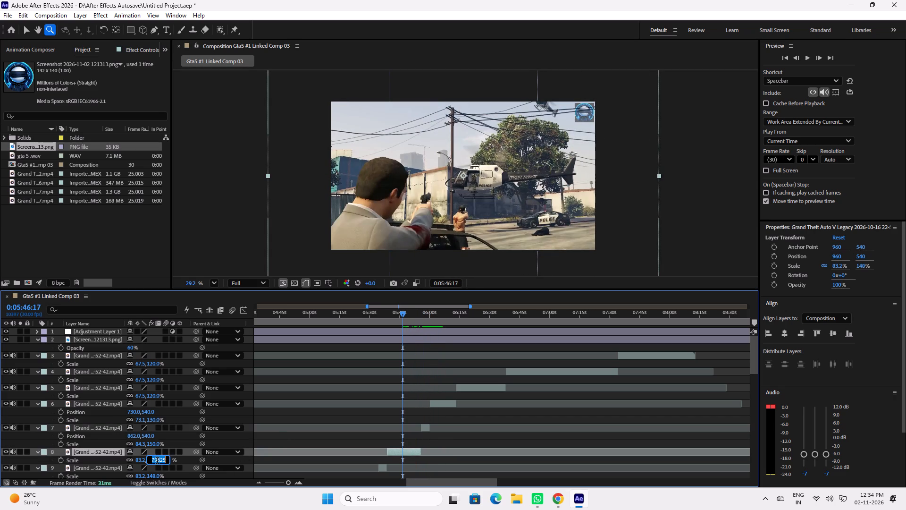
type("120")
key("Return")
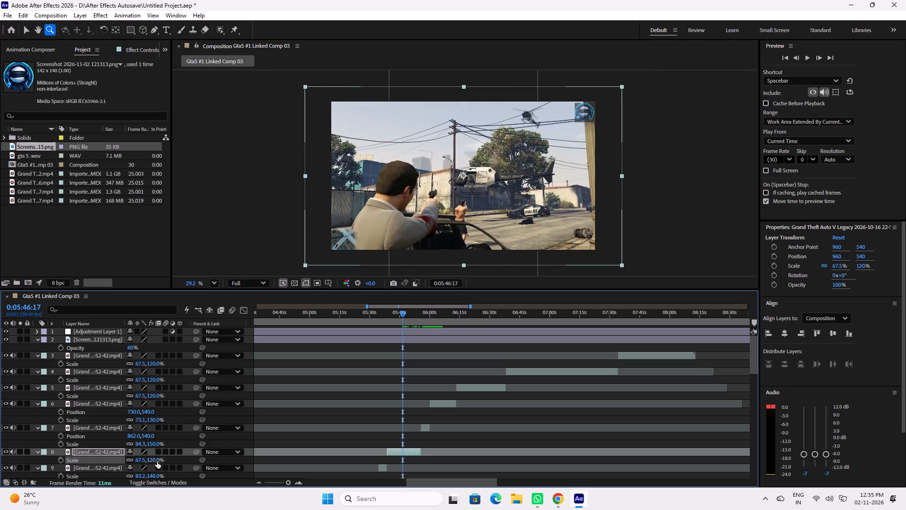
Preview the layer 8 clip from 0:05:40:20 and save the project.
left_click_drag(396, 316, 391, 316)
key("space")
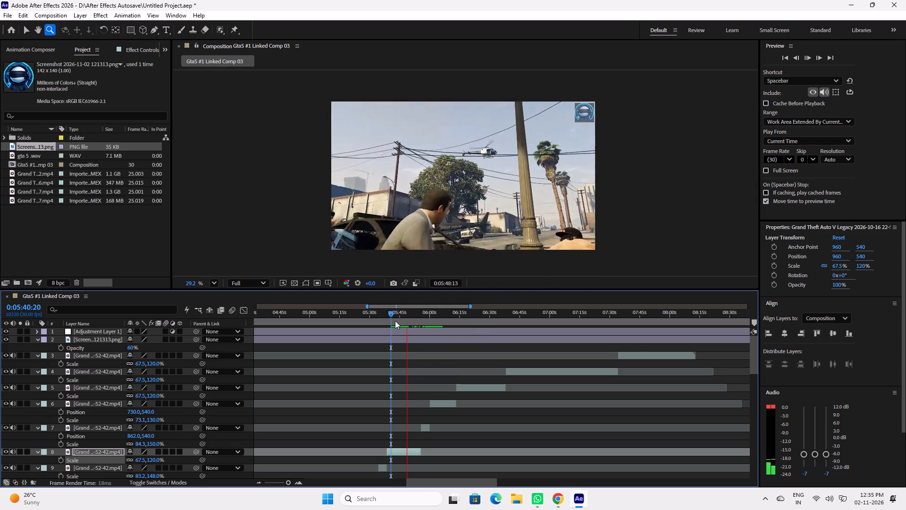
key("ctrl+s")
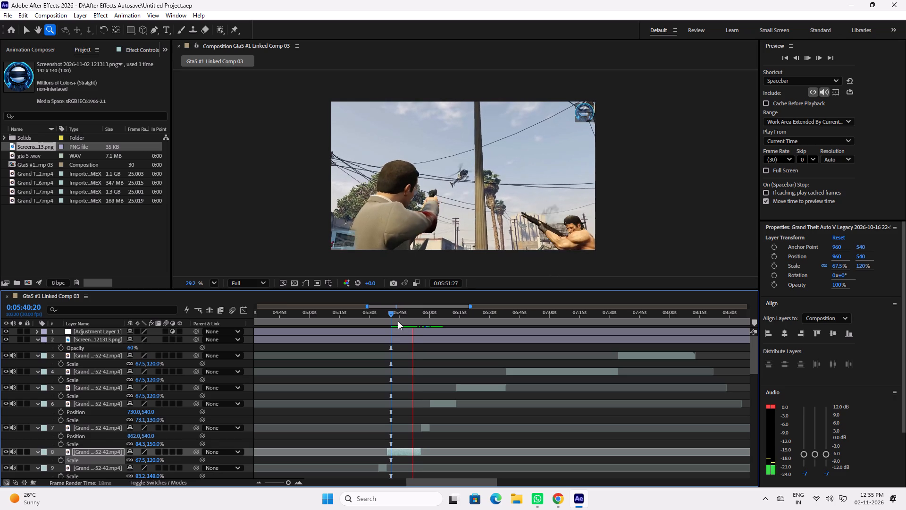
key("space")
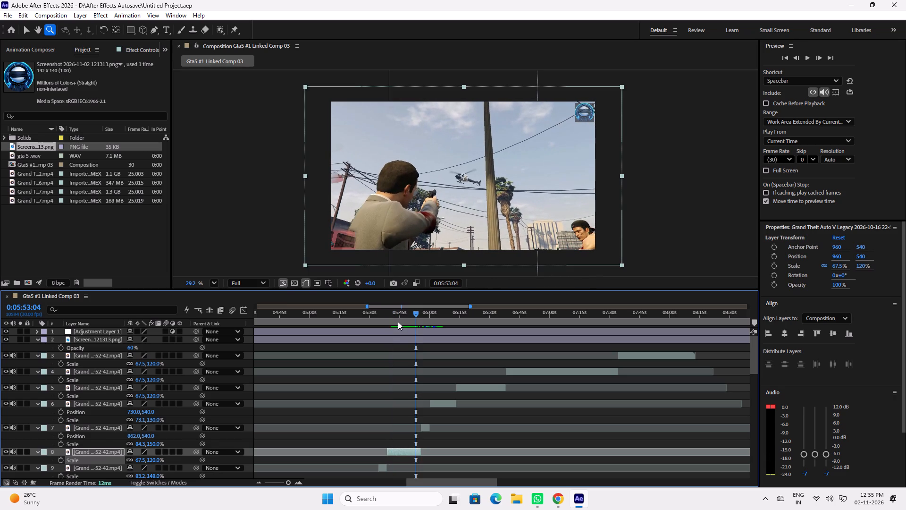
Set the linked vertical scale of the layer 9 clip to 120% at 0:05:35:14.
left_click_drag(388, 316, 383, 316)
scroll(381, 437, "down", 3)
left_click(382, 313)
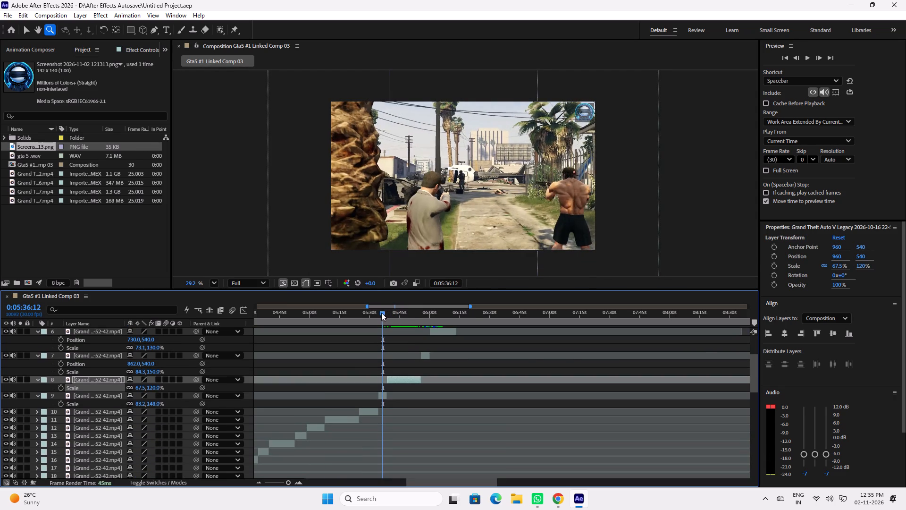
left_click(382, 396)
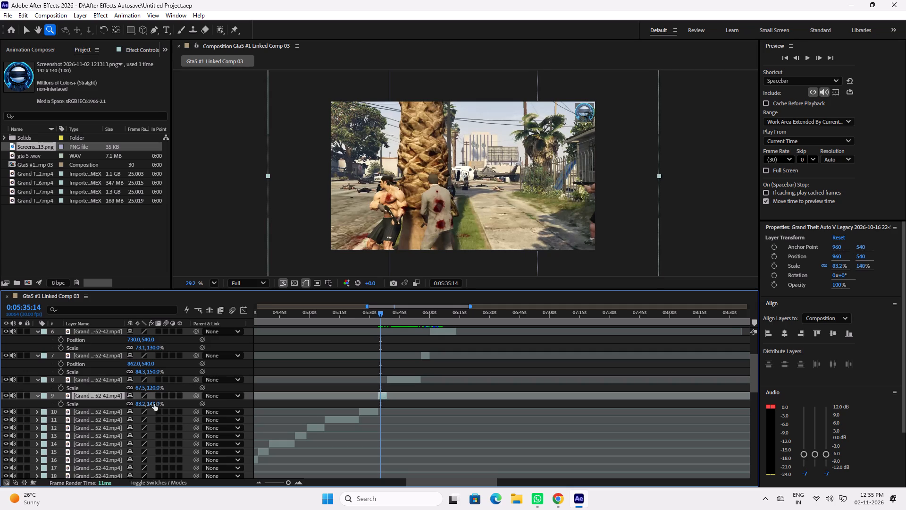
left_click(154, 404)
type("120")
key("Return")
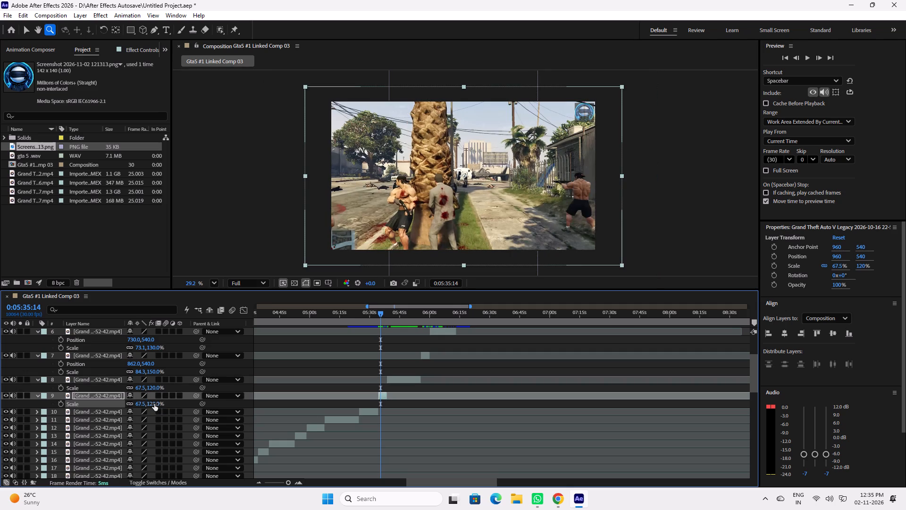
Show Scale for the layer 10 clip at 0:05:29:10 and set its linked vertical scale to 120%.
left_click(372, 316)
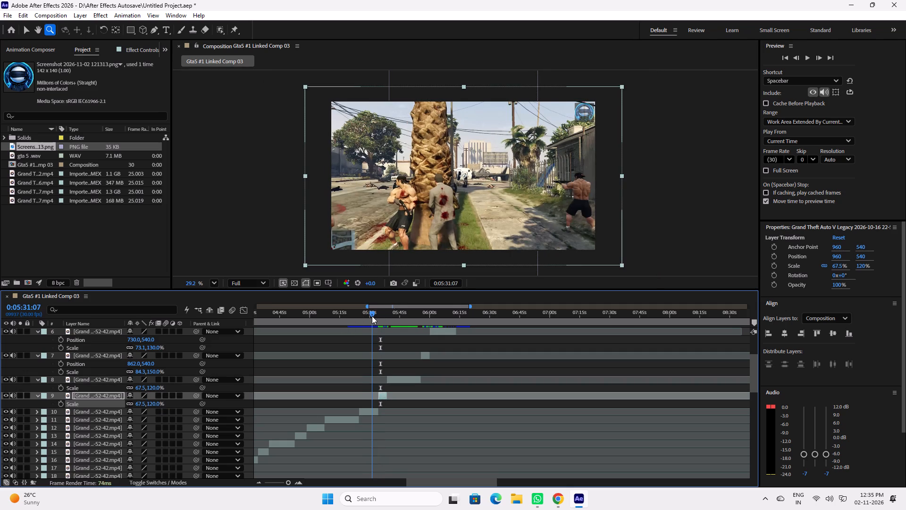
left_click(370, 413)
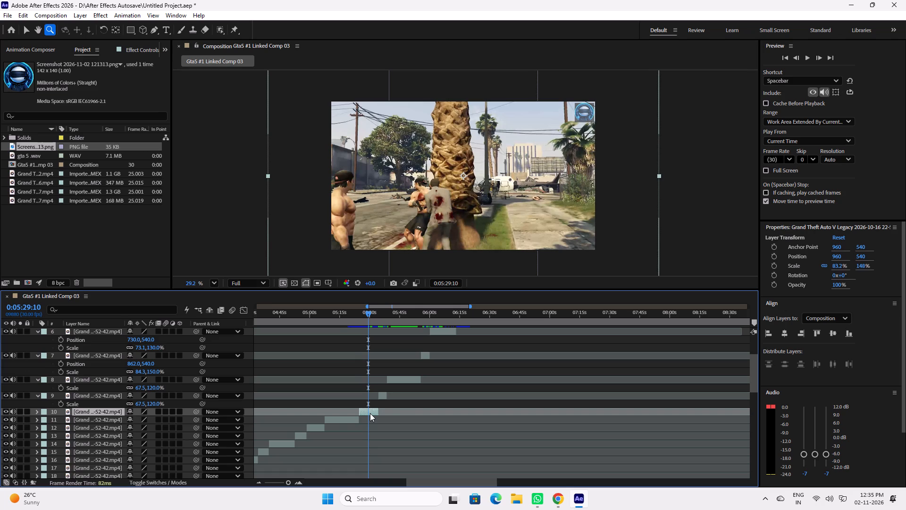
key("s")
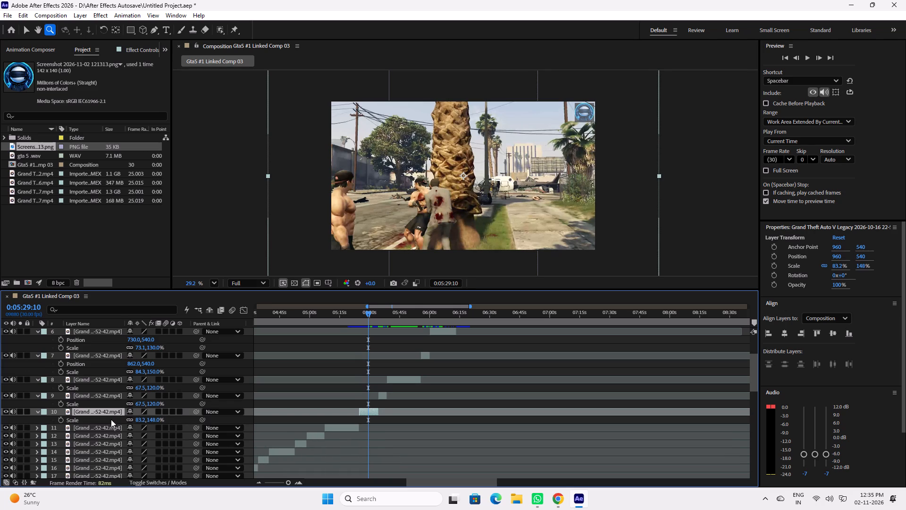
left_click(154, 422)
type("120")
key("Return")
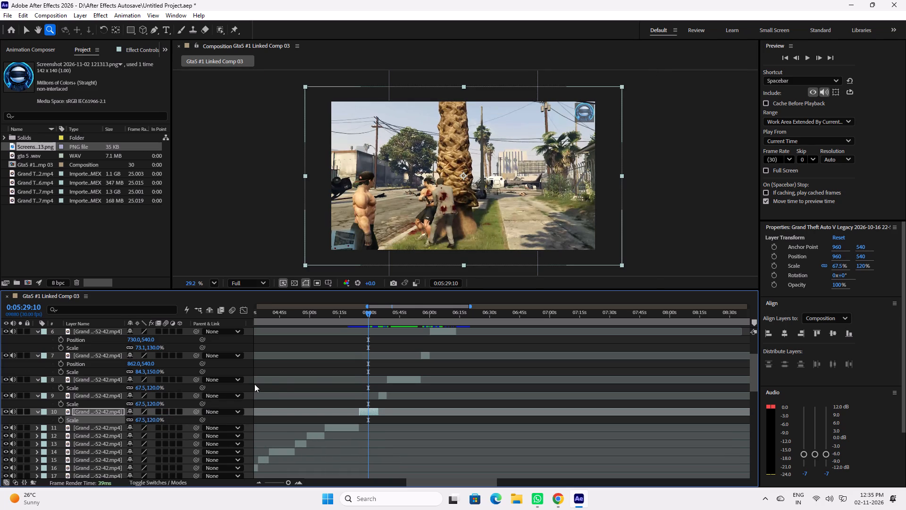
Show Scale for the layer 11 clip at 0:05:17:23 and set its linked vertical scale to 120%.
left_click_drag(361, 317, 345, 314)
left_click(339, 431)
key("s")
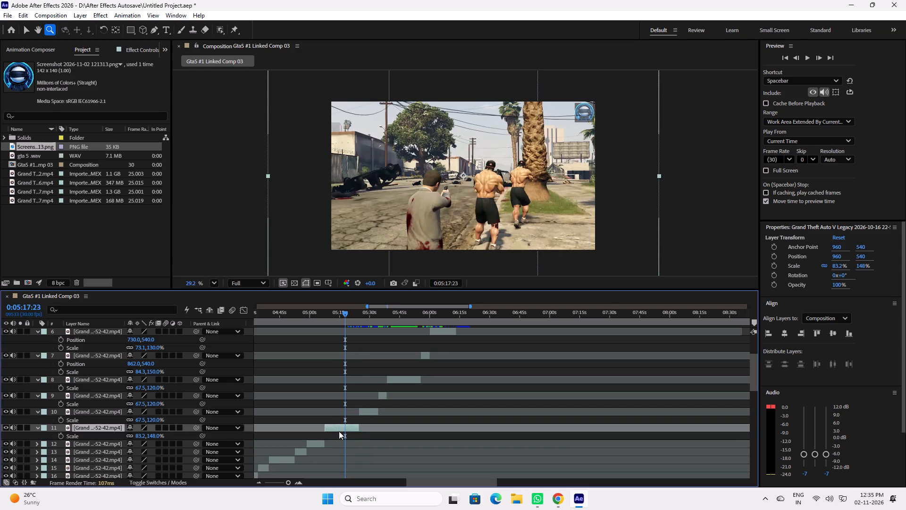
left_click(154, 433)
type("120")
key("Return")
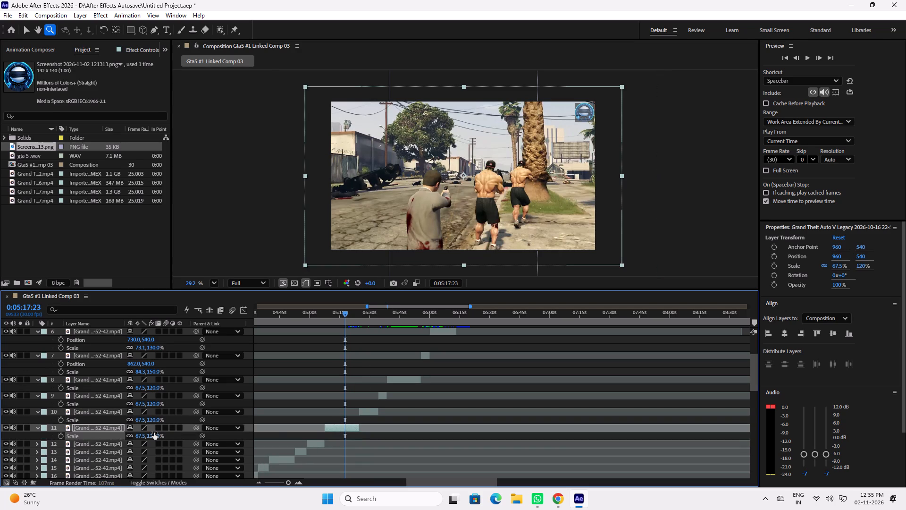
Preview the layer 11 clip briefly from 0:05:19:13 and save the project.
left_click(343, 312)
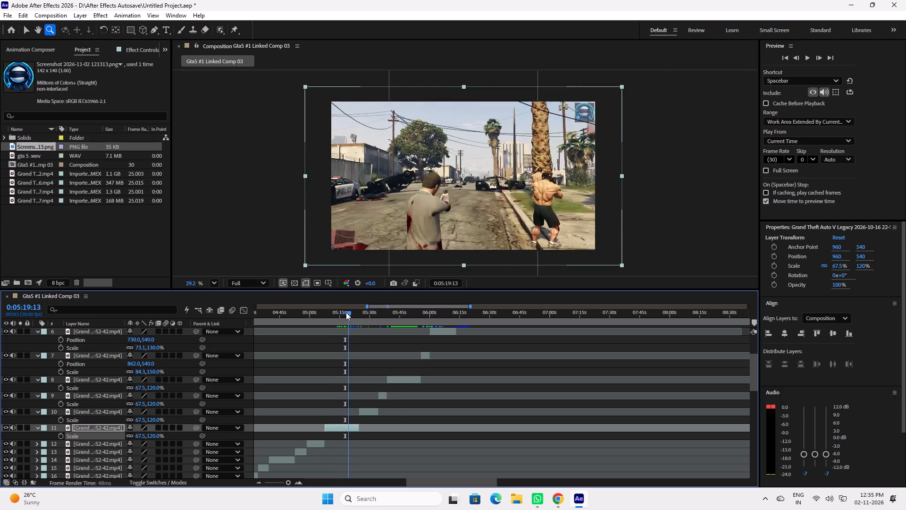
key("space")
key("space")
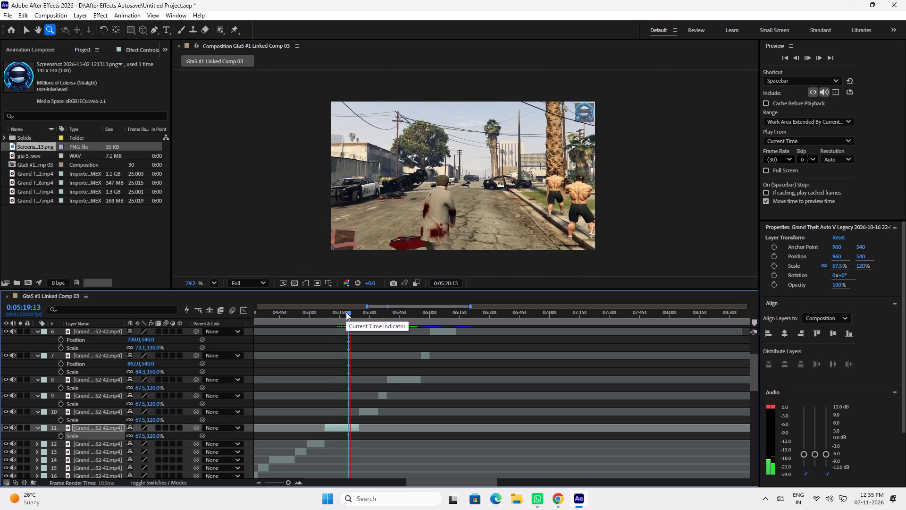
key("ctrl+s")
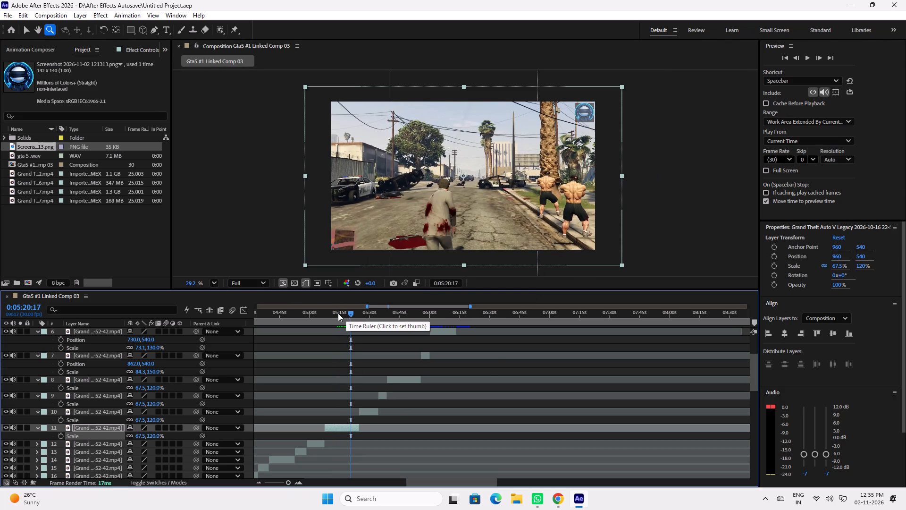